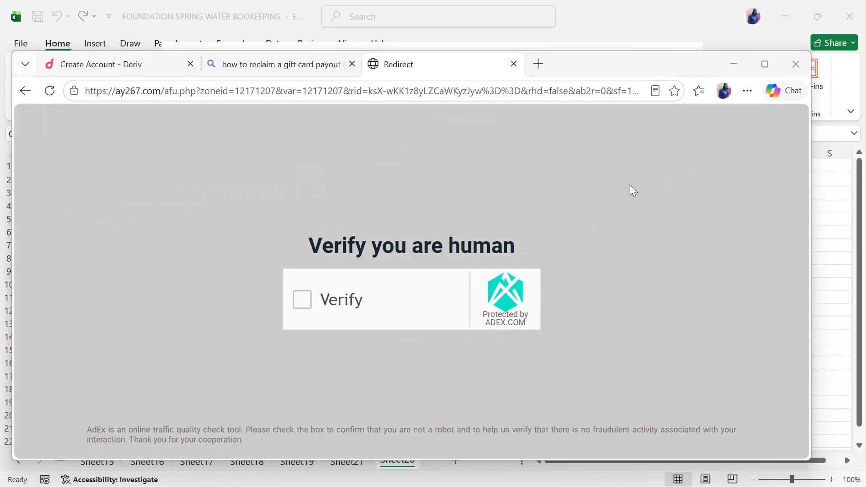
Close the browser window showing the human-verification redirect page and return to the bookkeeping workbook in Excel.
{"action": "left_click", "coordinate": [800, 57]}
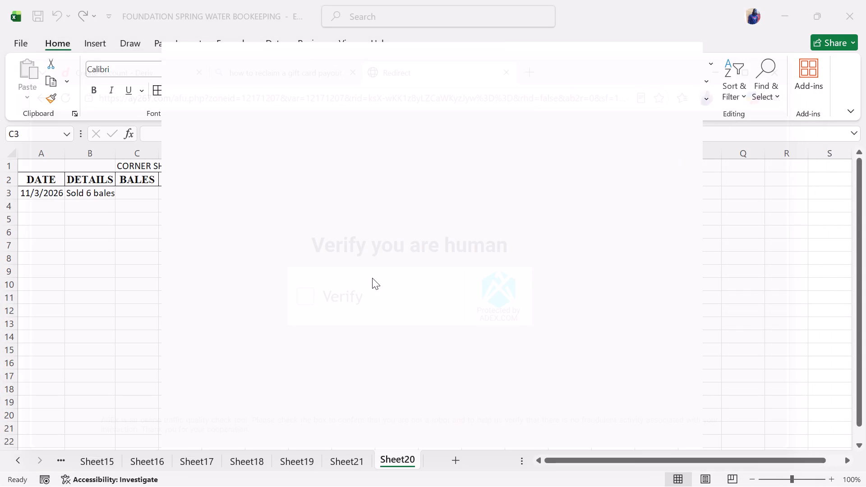
{"action": "left_click", "coordinate": [80, 274]}
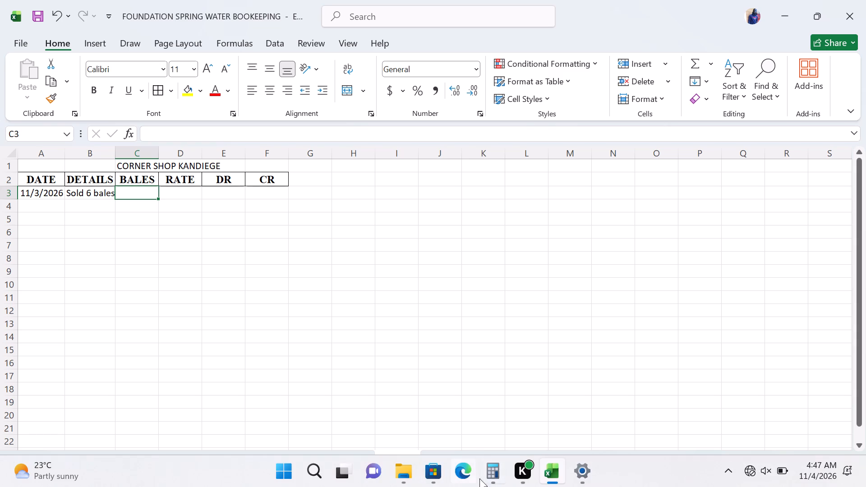
Connect the computer to the Samsung A50 Wi-Fi network.
{"action": "left_click", "coordinate": [758, 471]}
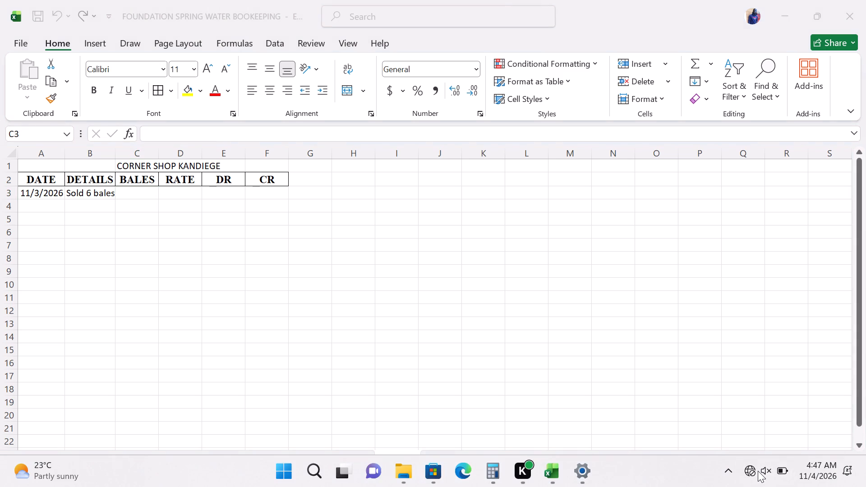
{"action": "left_click", "coordinate": [685, 213]}
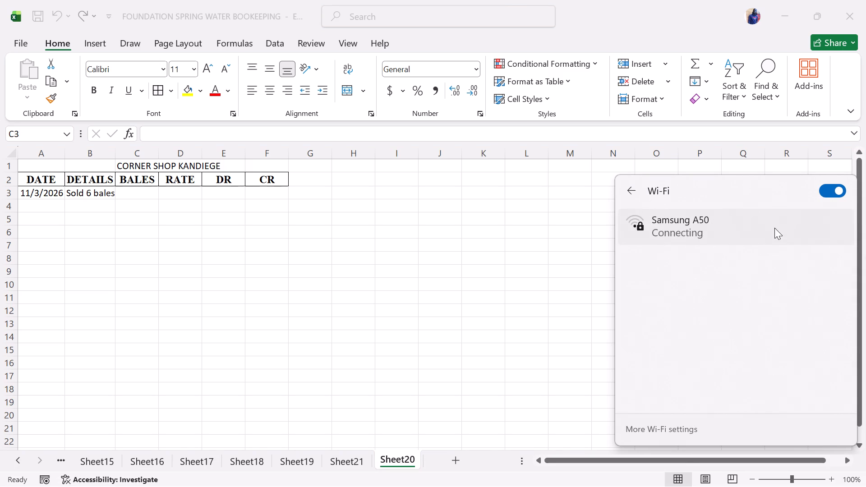
{"action": "left_click", "coordinate": [733, 227]}
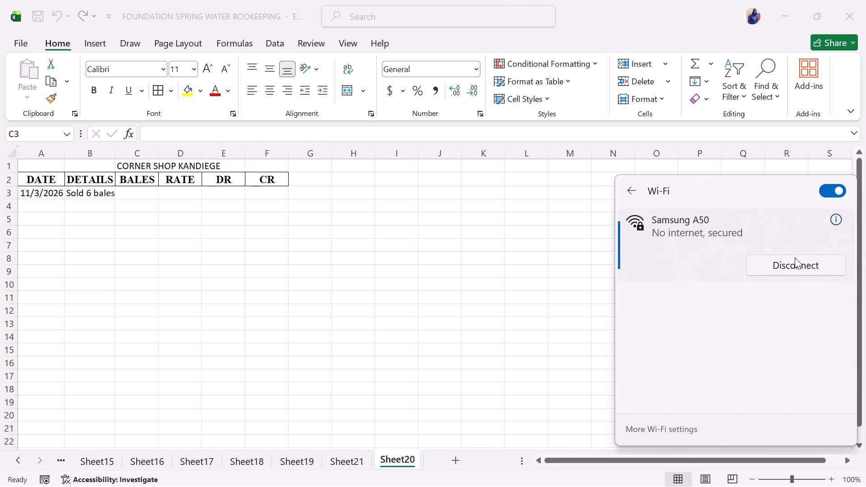
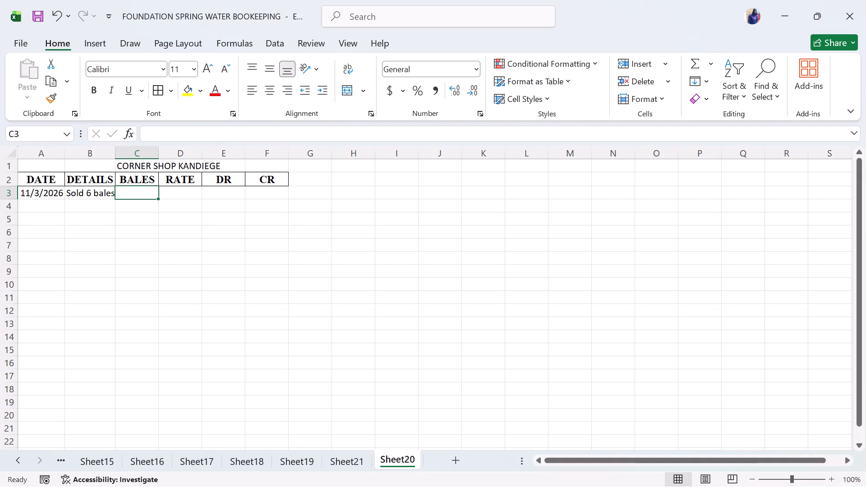
Enter 6 under BALES and 350 under RATE for the row 3 sale.
{"action": "key", "text": "6"}
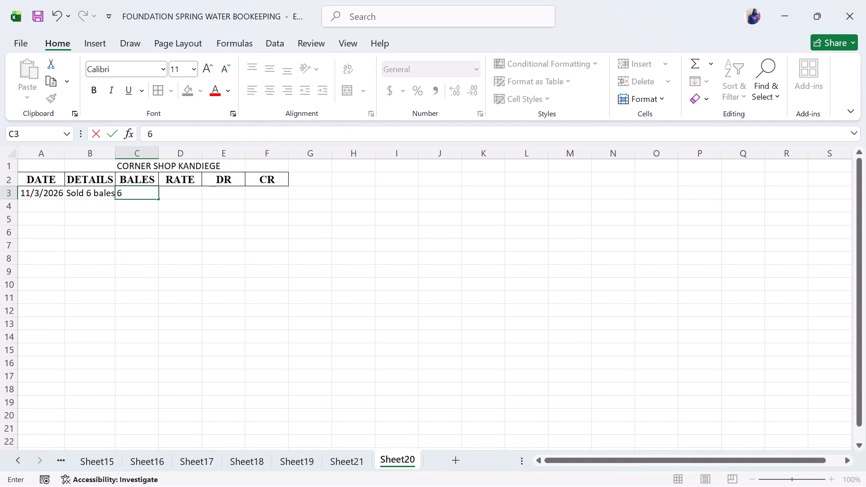
{"action": "left_click", "coordinate": [166, 192]}
{"action": "left_click", "coordinate": [166, 192]}
{"action": "key", "text": "3"}
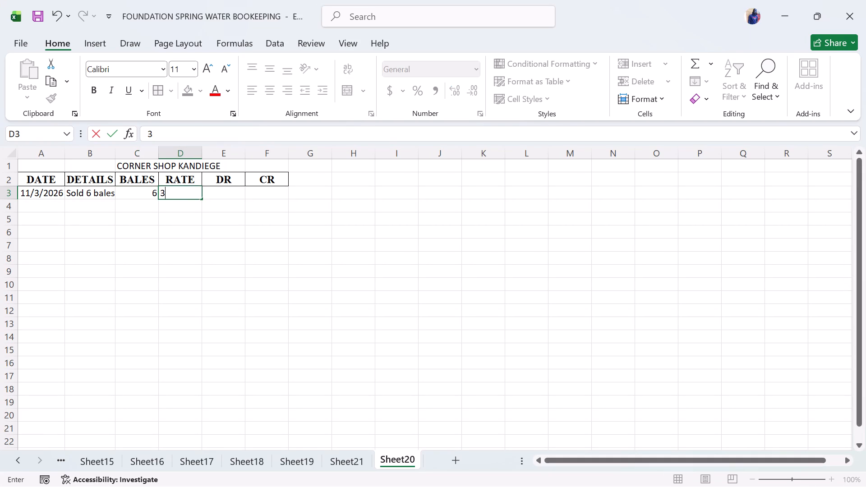
{"action": "type", "text": "50"}
In the DR cell of row 3, enter a formula multiplying bales by rate, =C3*D3.
{"action": "left_click", "coordinate": [219, 193]}
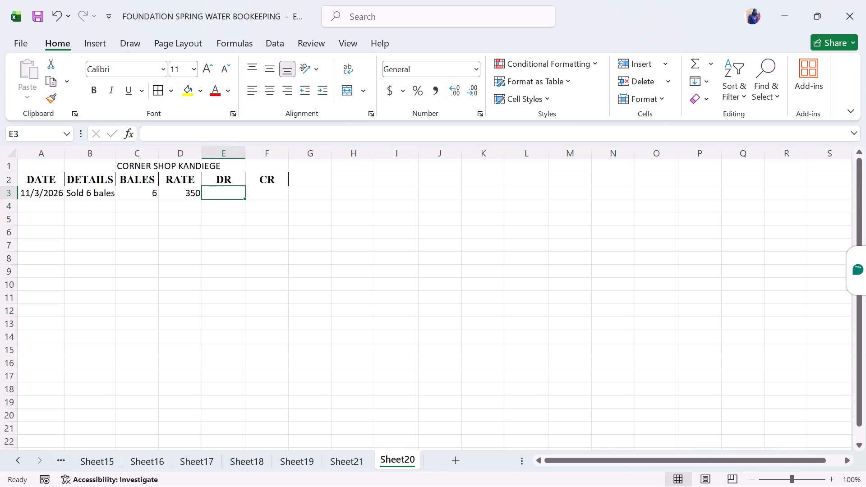
{"action": "key", "text": "equal"}
{"action": "left_click", "coordinate": [139, 192]}
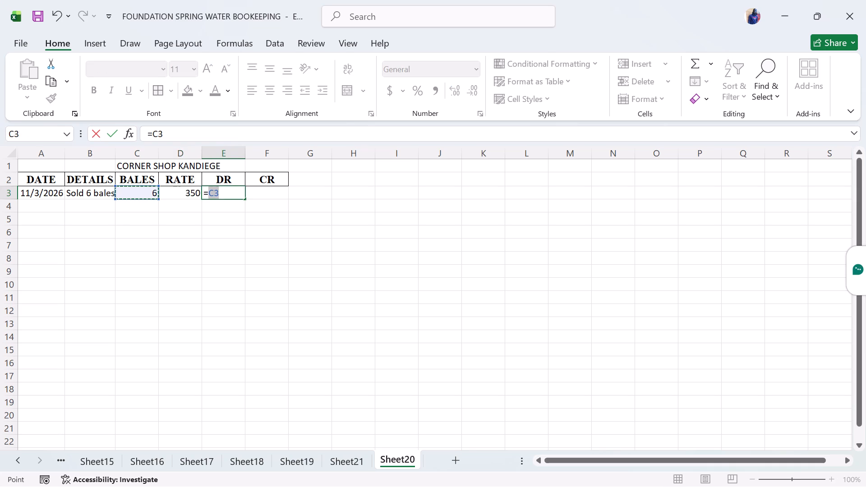
{"action": "key", "text": "shift+asterisk"}
{"action": "left_click", "coordinate": [174, 191]}
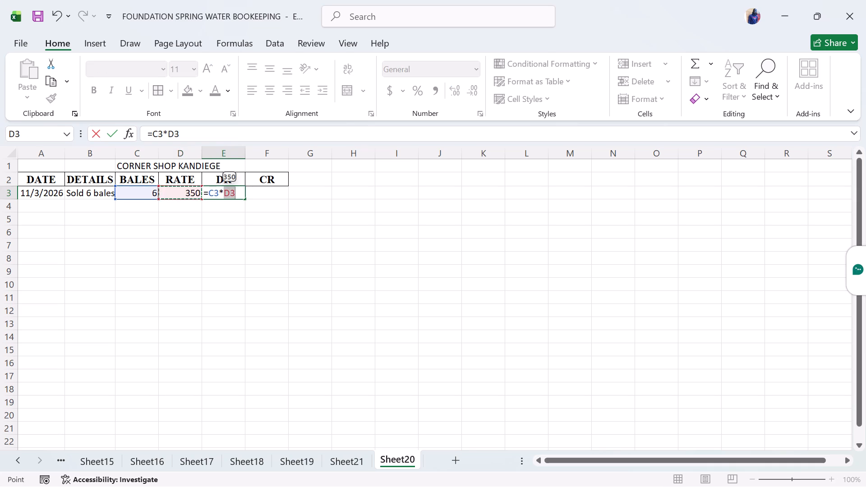
{"action": "key", "text": "Return"}
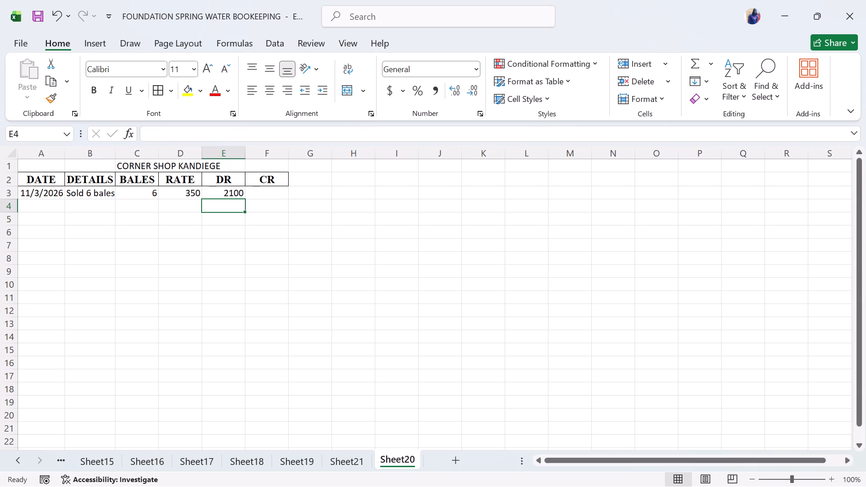
Enter the date 11/3/2026 in the DATE column of row 4.
{"action": "left_click", "coordinate": [89, 209]}
{"action": "left_click", "coordinate": [55, 207]}
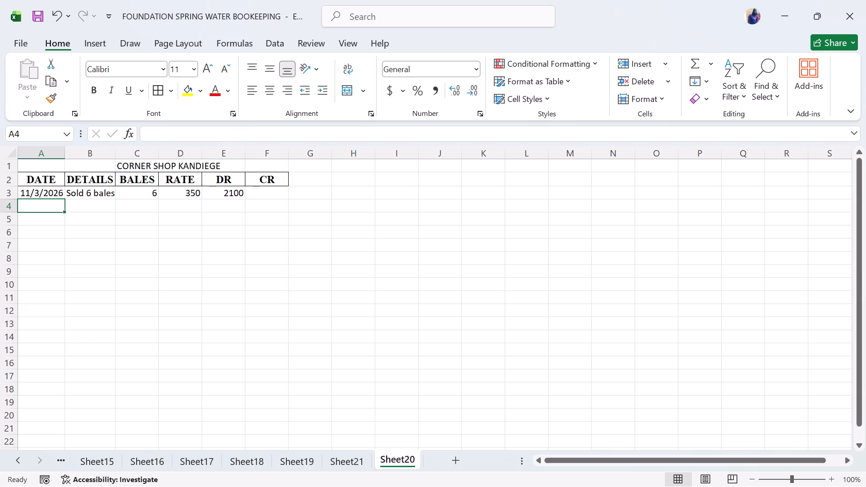
{"action": "type", "text": "11/2"}
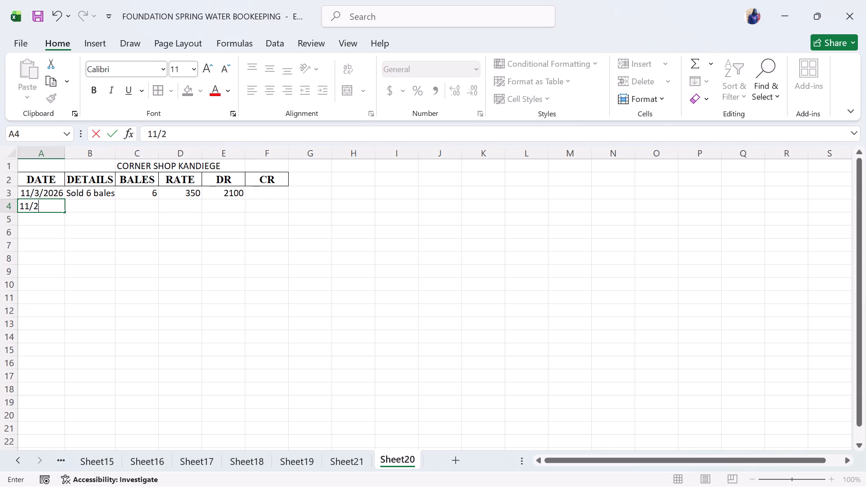
{"action": "key", "text": "BackSpace"}
{"action": "type", "text": "3/"}
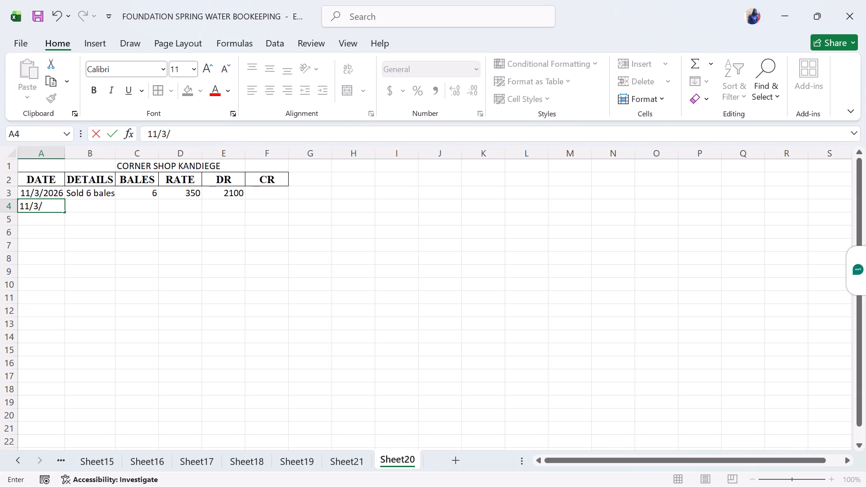
{"action": "type", "text": "202"}
{"action": "key", "text": "6"}
Enter "Paid to FSW" as the DETAILS entry in row 4.
{"action": "left_click", "coordinate": [78, 212]}
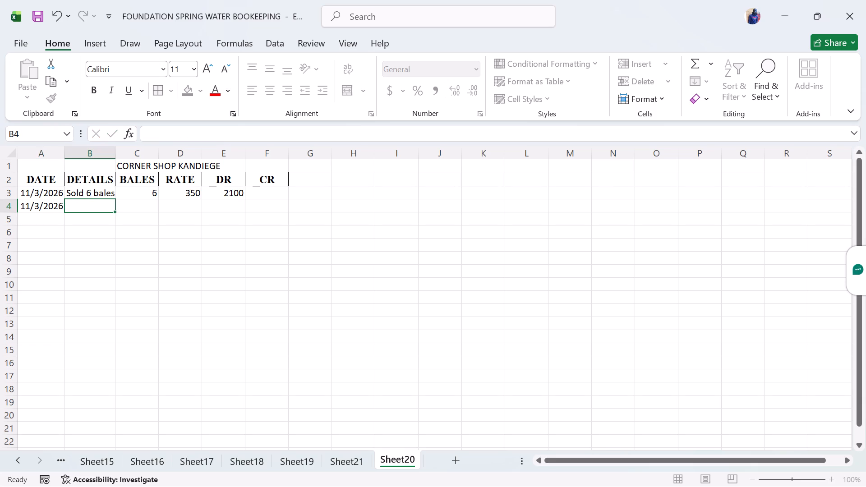
{"action": "type", "text": "pa"}
{"action": "type", "text": "id"}
{"action": "key", "text": "space"}
{"action": "key", "text": "BackSpace"}
{"action": "key", "text": "BackSpace"}
{"action": "key", "text": "BackSpace"}
{"action": "key", "text": "BackSpace"}
{"action": "key", "text": "BackSpace"}
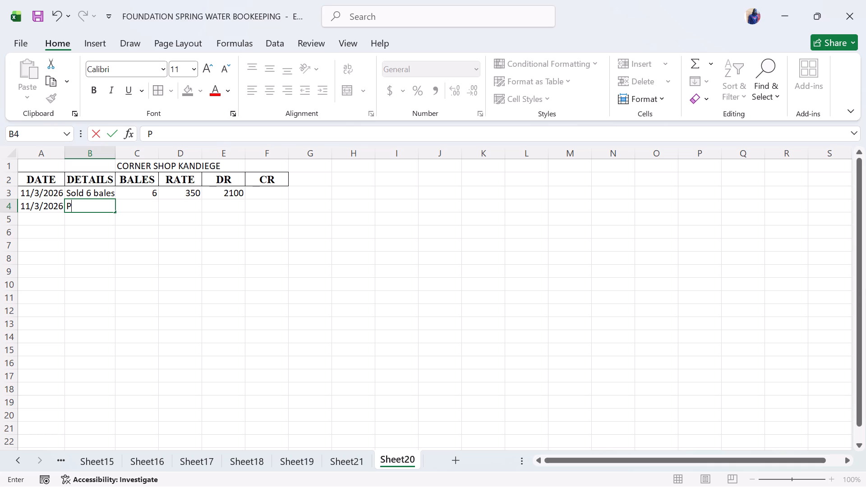
{"action": "key", "text": "i"}
{"action": "key", "text": "BackSpace"}
{"action": "type", "text": "aid"}
{"action": "key", "text": "space"}
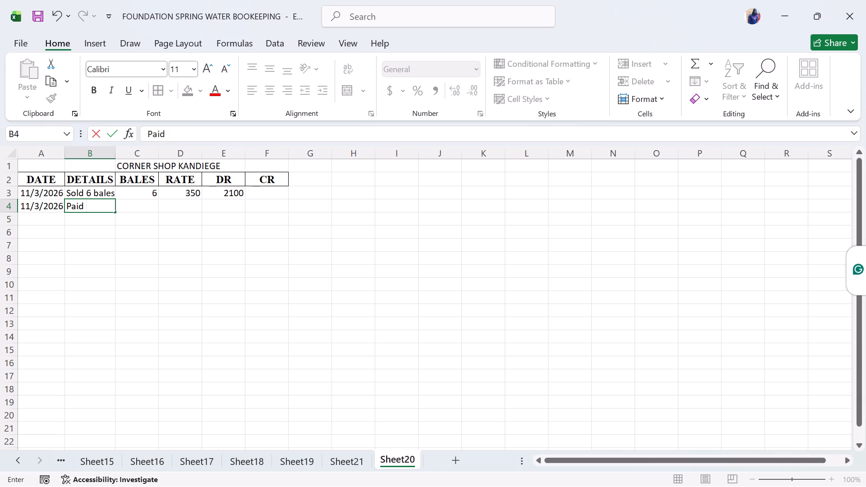
{"action": "type", "text": "to"}
{"action": "key", "text": "space"}
{"action": "key", "text": "BackSpace"}
{"action": "key", "text": "BackSpace"}
{"action": "key", "text": "BackSpace"}
{"action": "type", "text": "TFW"}
{"action": "key", "text": "space"}
{"action": "key", "text": "BackSpace"}
{"action": "key", "text": "BackSpace"}
{"action": "key", "text": "BackSpace"}
{"action": "key", "text": "BackSpace"}
{"action": "key", "text": "f"}
{"action": "key", "text": "s"}
{"action": "key", "text": "w"}
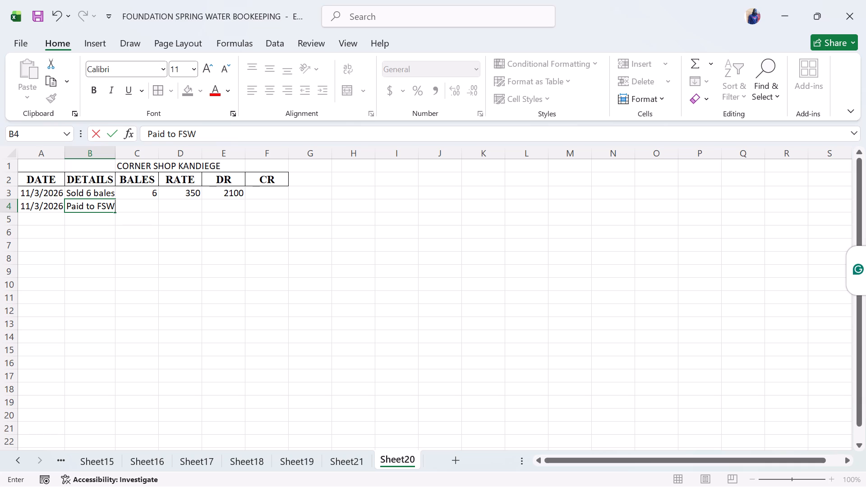
{"action": "left_click", "coordinate": [129, 206]}
{"action": "left_click", "coordinate": [139, 205]}
{"action": "left_click", "coordinate": [139, 205]}
AutoFit the width of the DETAILS column to its contents.
{"action": "double_click", "coordinate": [117, 156]}
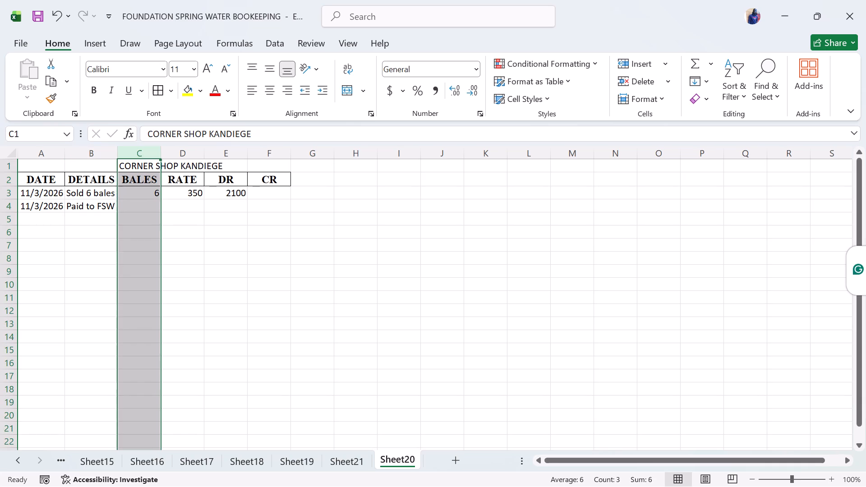
Record the 2100 payment in the CR column of row 4.
{"action": "left_click", "coordinate": [138, 209]}
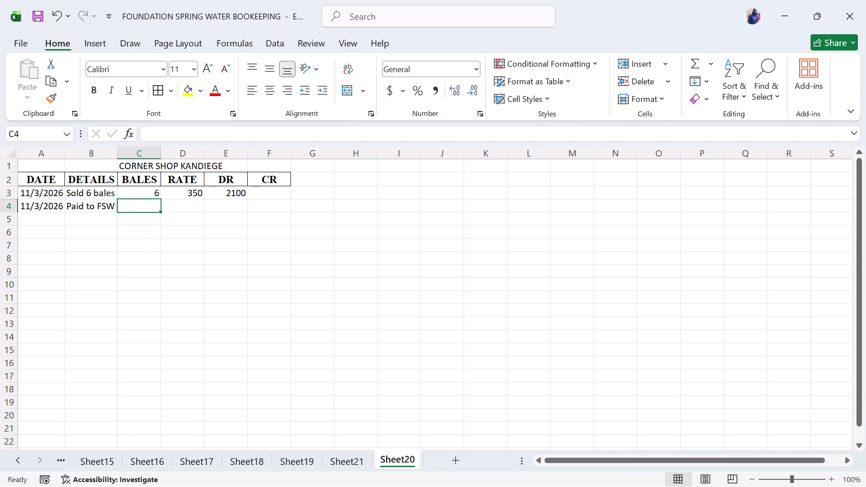
{"action": "left_click", "coordinate": [174, 208]}
{"action": "left_click", "coordinate": [223, 213]}
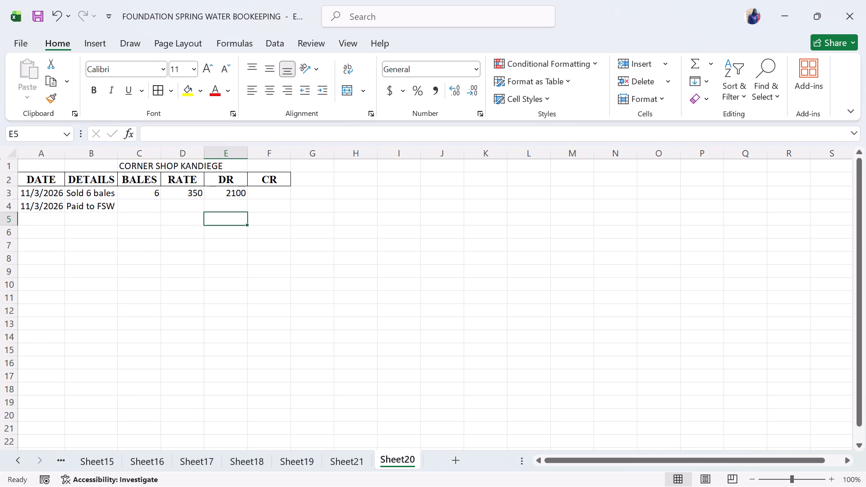
{"action": "left_click", "coordinate": [271, 205]}
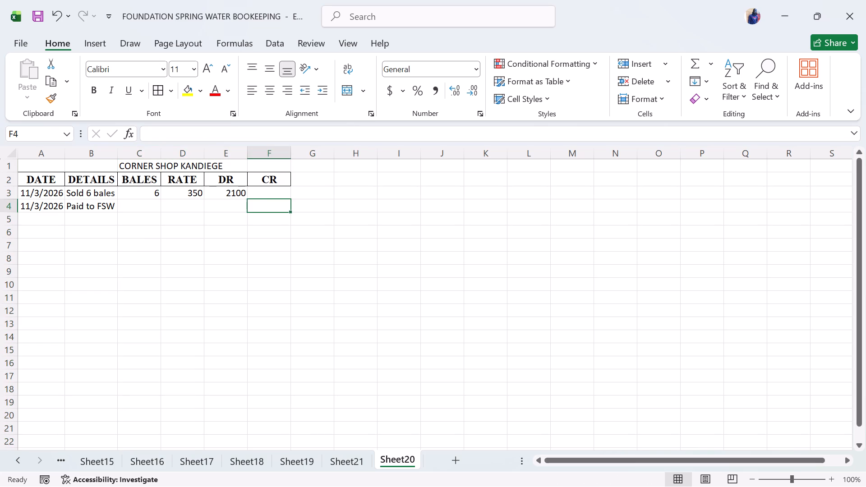
{"action": "type", "text": "2100"}
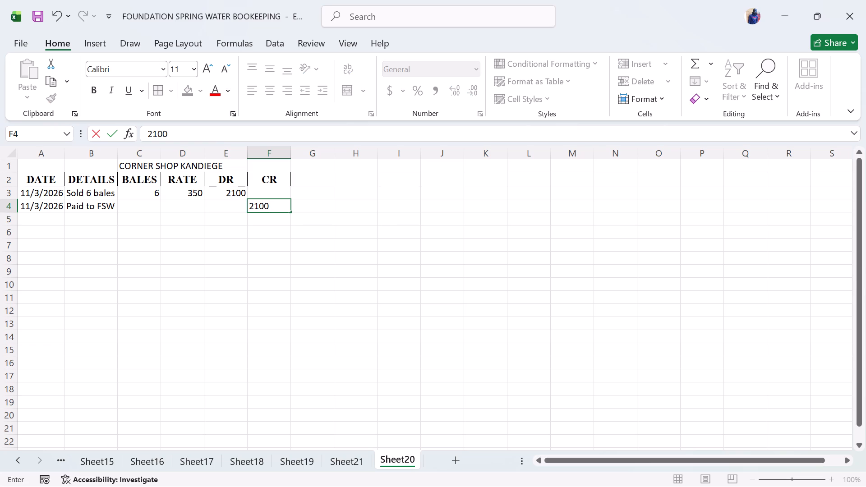
{"action": "left_click", "coordinate": [213, 211]}
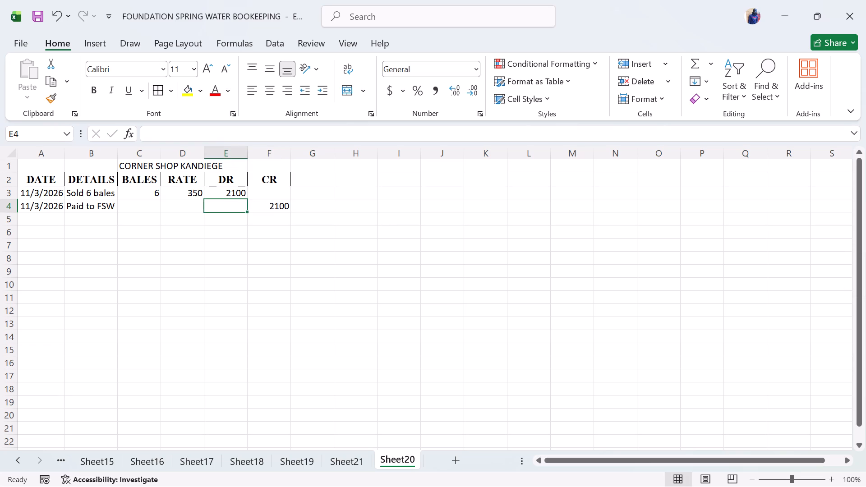
Add right borders from row 2 down the DATE column to row 16 and the DETAILS and BALES columns to row 15.
{"action": "left_click_drag", "start_coordinate": [44, 182], "coordinate": [52, 369]}
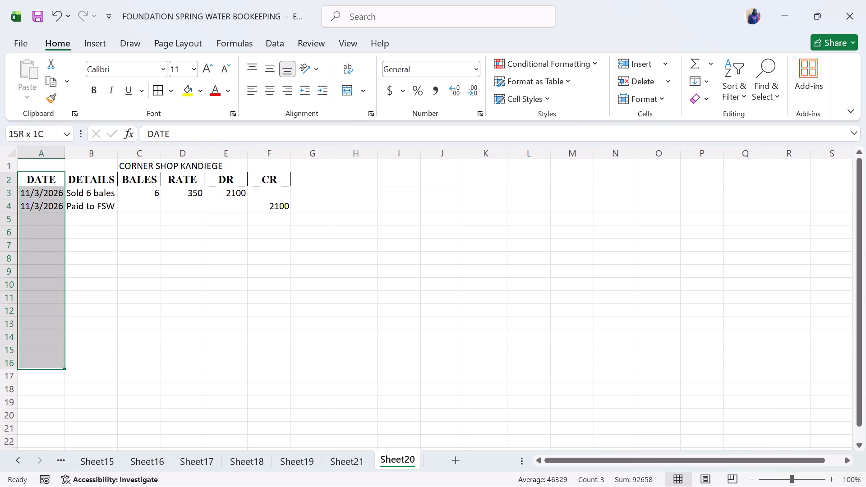
{"action": "left_click", "coordinate": [171, 87]}
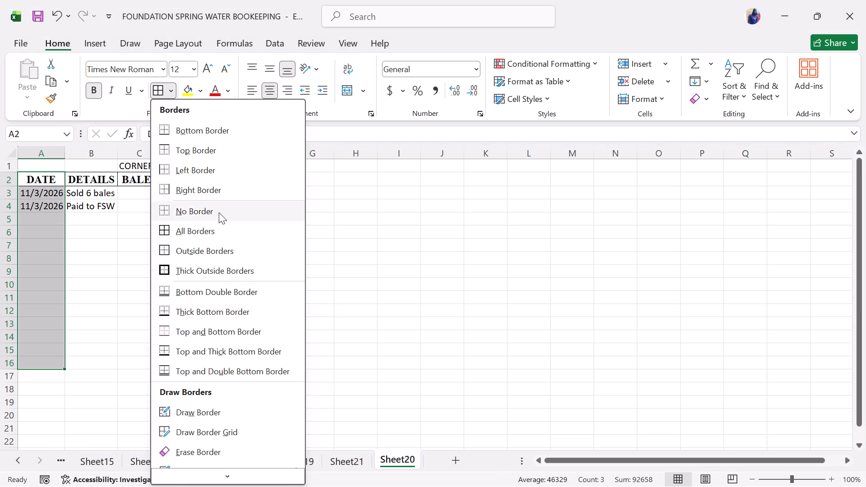
{"action": "left_click", "coordinate": [221, 187]}
{"action": "left_click_drag", "start_coordinate": [105, 183], "coordinate": [104, 224]}
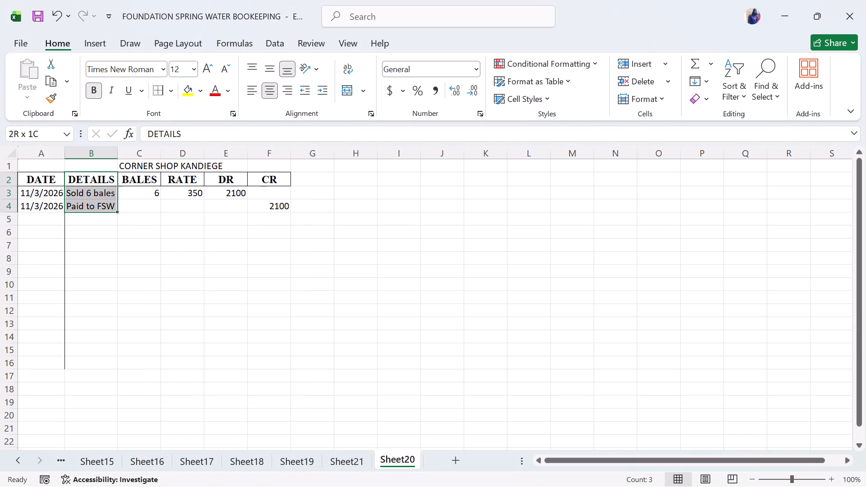
{"action": "left_click_drag", "start_coordinate": [104, 224], "coordinate": [99, 353]}
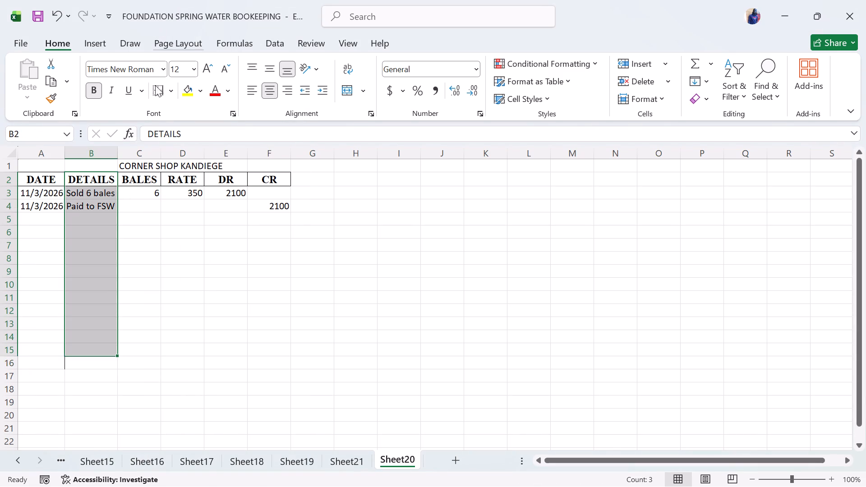
{"action": "left_click", "coordinate": [157, 94]}
{"action": "left_click_drag", "start_coordinate": [138, 185], "coordinate": [143, 281]}
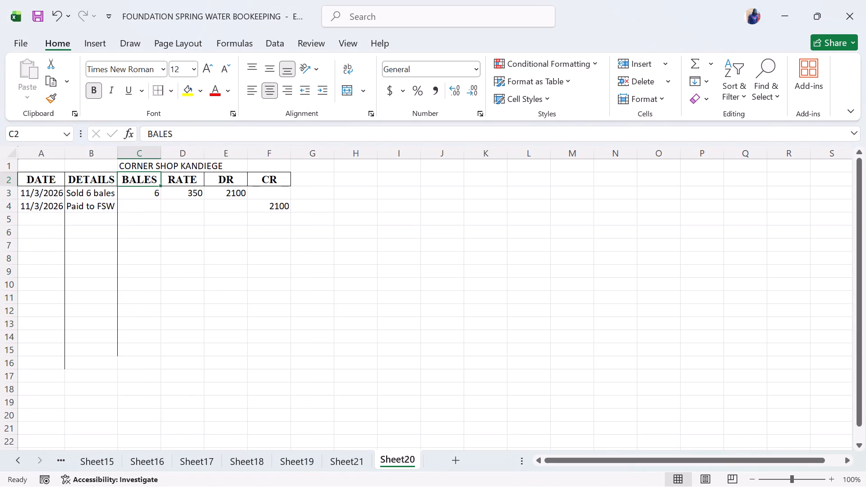
{"action": "left_click_drag", "start_coordinate": [143, 281], "coordinate": [141, 347]}
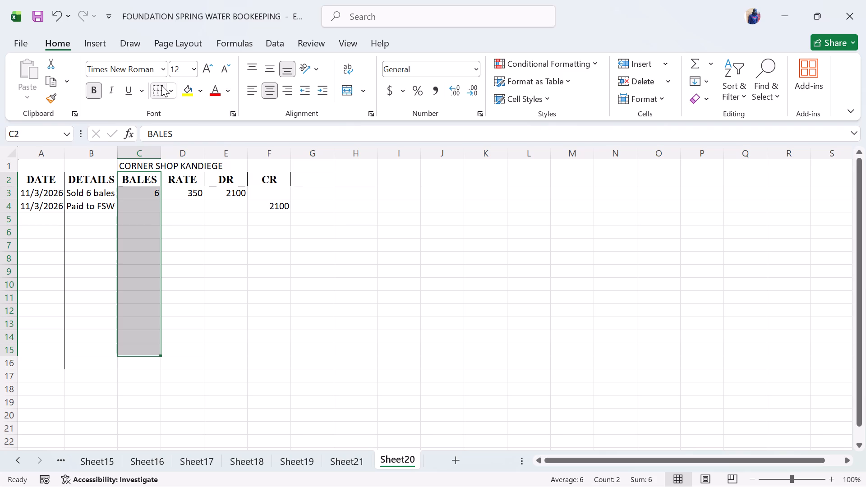
{"action": "left_click", "coordinate": [161, 86]}
Add right borders to the RATE, DR and CR columns from row 2 down to row 15.
{"action": "left_click_drag", "start_coordinate": [194, 176], "coordinate": [197, 264]}
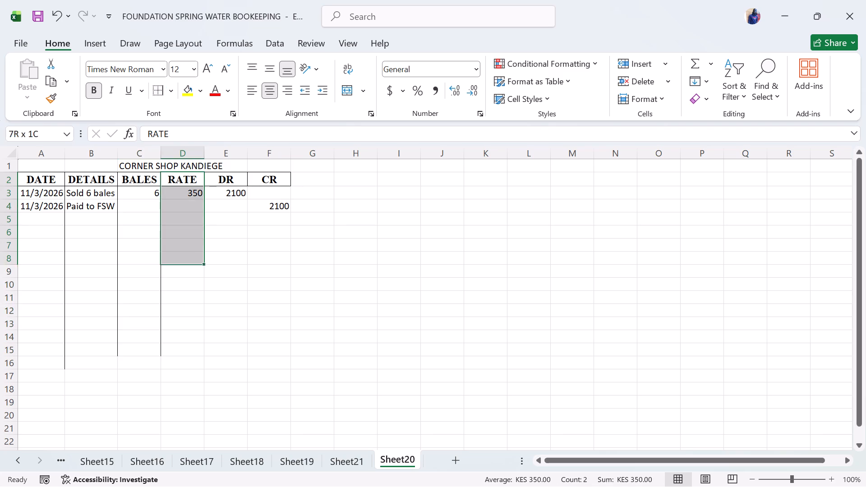
{"action": "left_click_drag", "start_coordinate": [197, 264], "coordinate": [183, 348]}
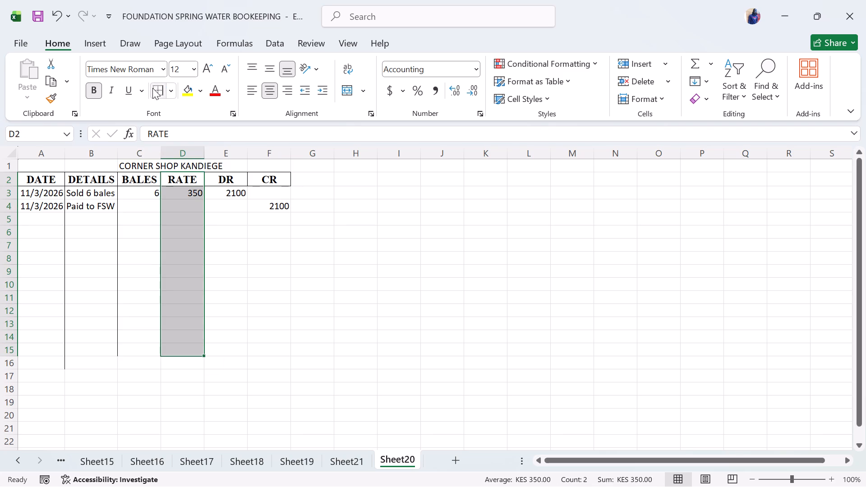
{"action": "left_click", "coordinate": [152, 88]}
{"action": "left_click_drag", "start_coordinate": [242, 181], "coordinate": [235, 294]}
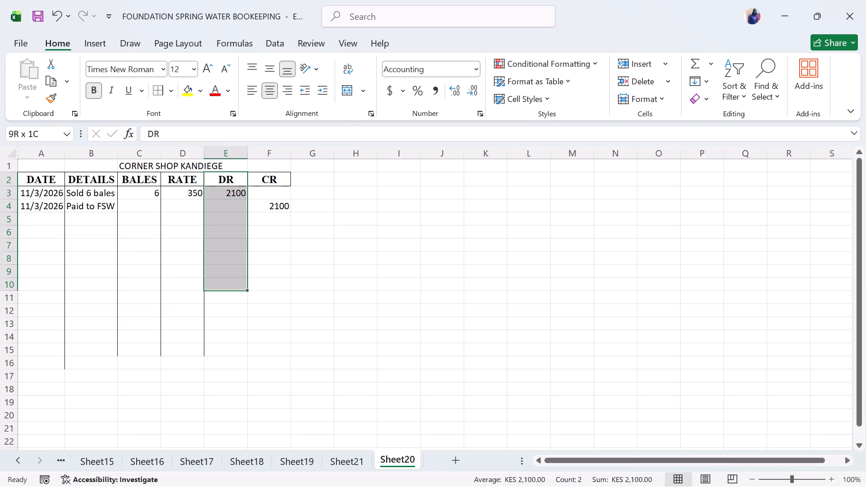
{"action": "left_click_drag", "start_coordinate": [235, 294], "coordinate": [231, 349]}
{"action": "left_click", "coordinate": [158, 89]}
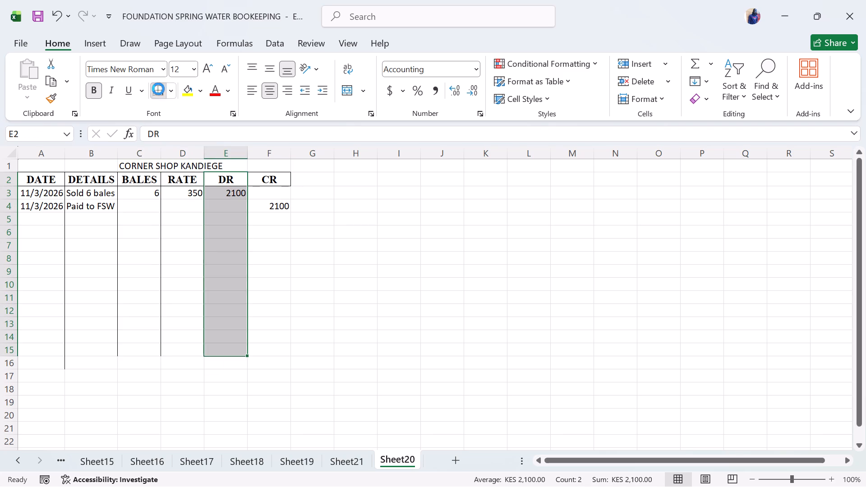
{"action": "left_click_drag", "start_coordinate": [281, 180], "coordinate": [267, 346]}
{"action": "left_click", "coordinate": [152, 90]}
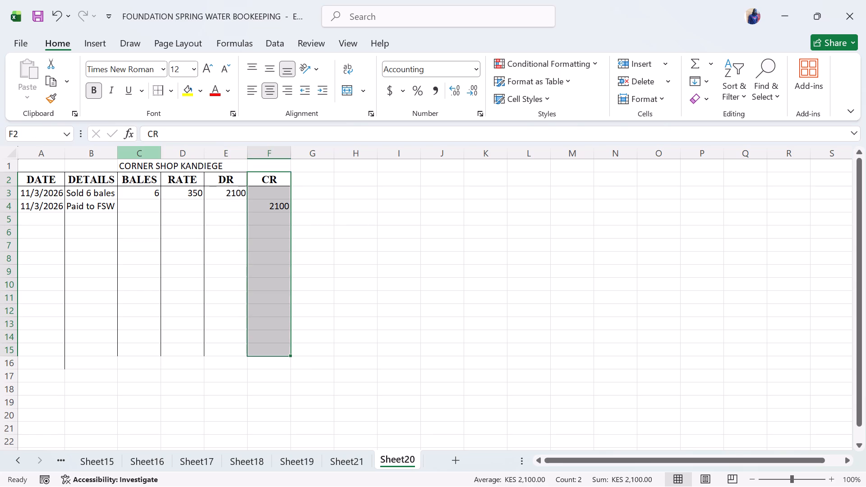
Set the font of the filled ledger block A1:F4 to Times New Roman.
{"action": "left_click", "coordinate": [104, 168]}
{"action": "key", "text": "ctrl+a"}
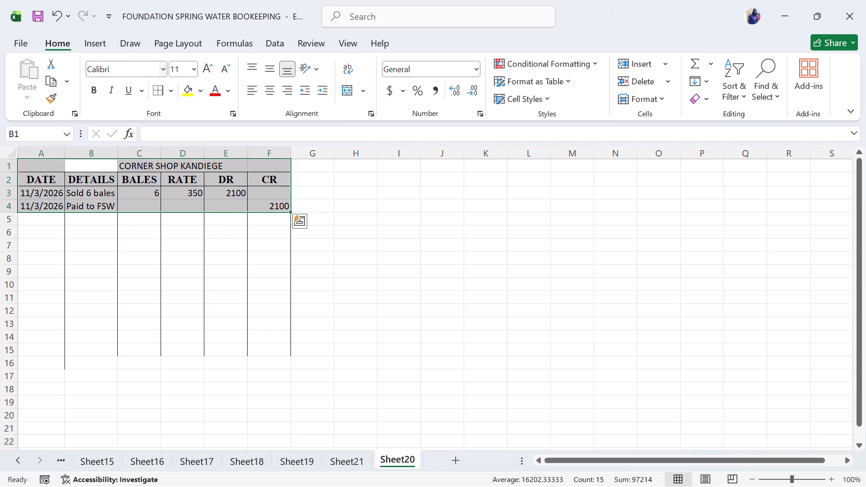
{"action": "left_click", "coordinate": [138, 69]}
{"action": "type", "text": "TIMES"}
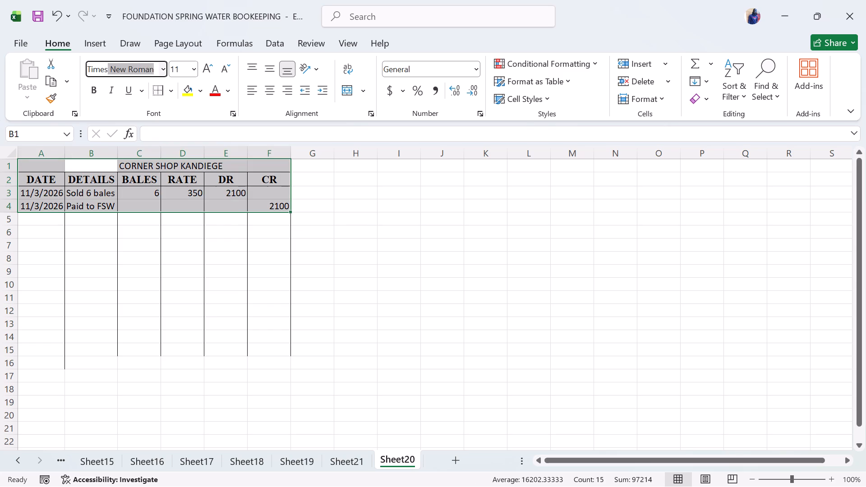
{"action": "left_click", "coordinate": [180, 67]}
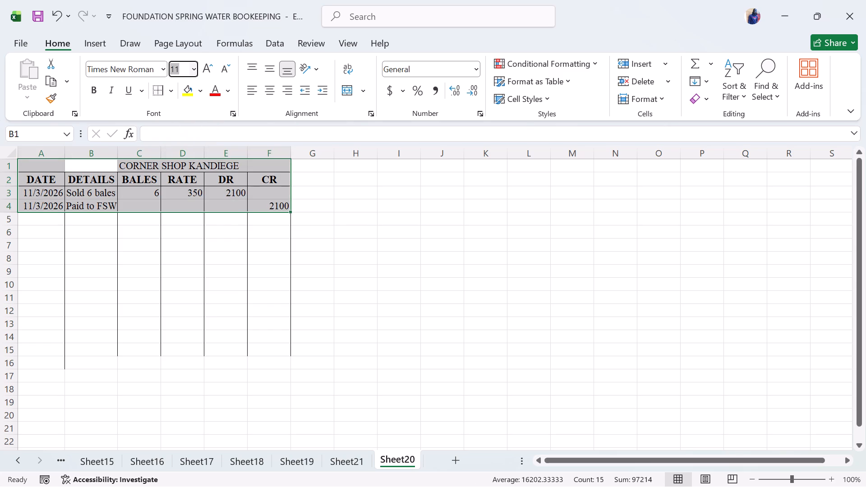
{"action": "left_click", "coordinate": [197, 214]}
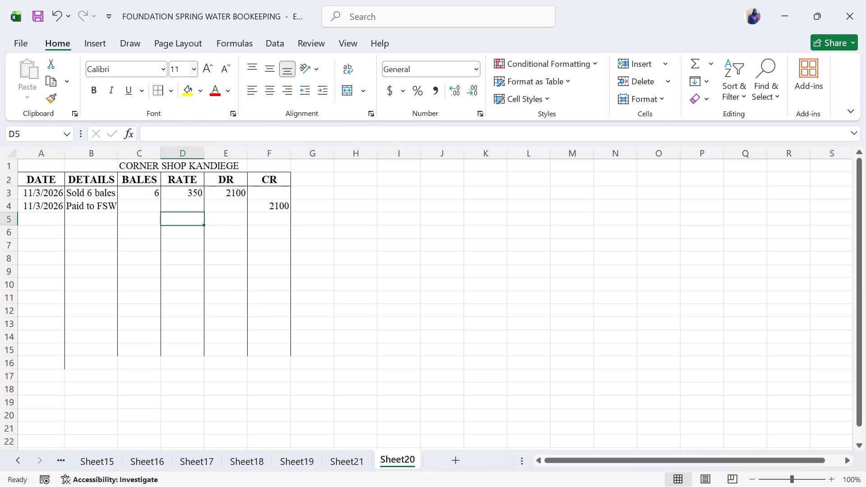
Make the CORNER SHOP KANDIEGE title in row 1 bold.
{"action": "left_click_drag", "start_coordinate": [117, 165], "coordinate": [222, 168]}
{"action": "key", "text": "ctrl+b"}
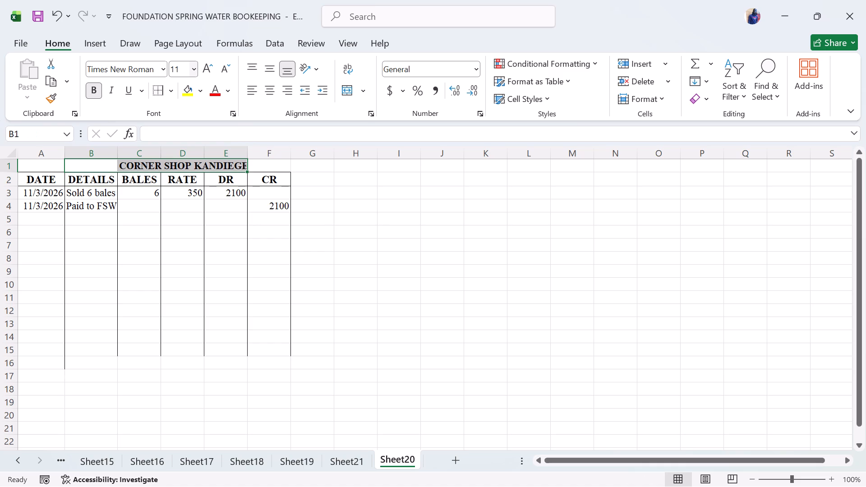
{"action": "left_click", "coordinate": [274, 229]}
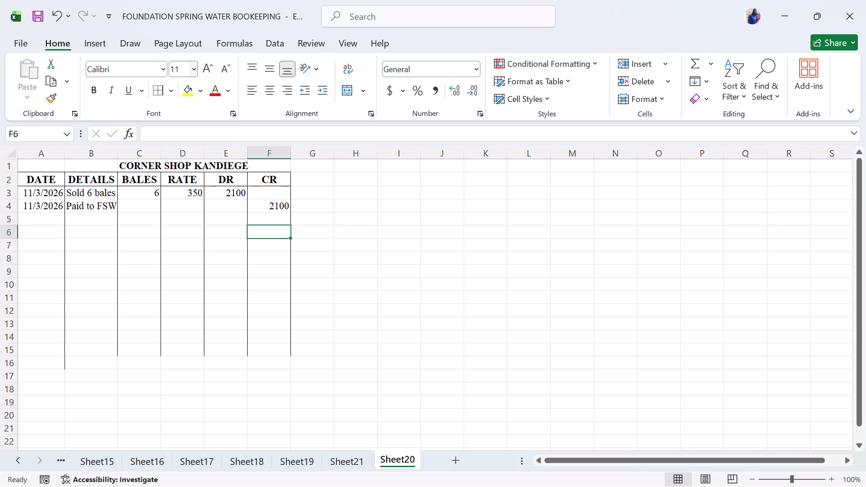
Total the DR column in E15 with a SUM of E3 and E4:E14.
{"action": "left_click", "coordinate": [233, 352]}
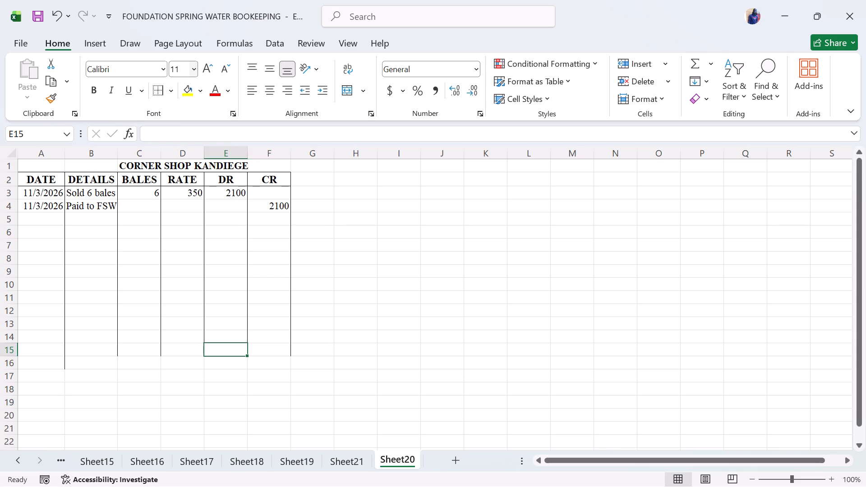
{"action": "type", "text": "=SUM"}
{"action": "double_click", "coordinate": [286, 335]}
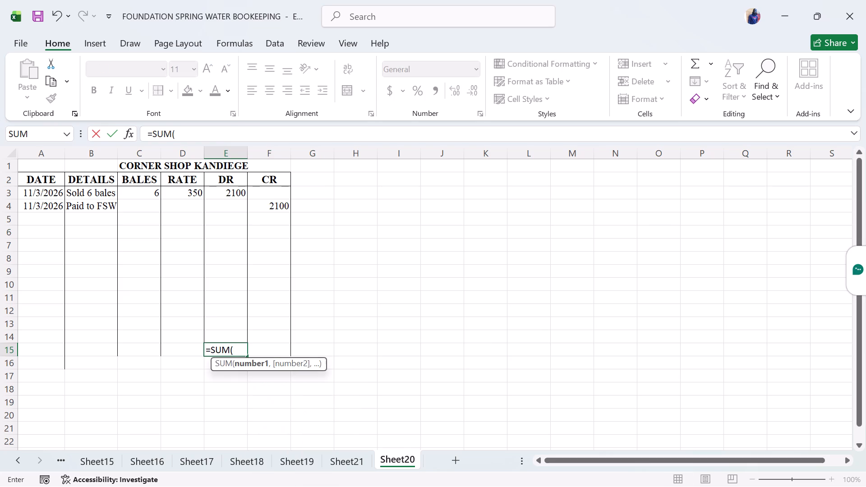
{"action": "key", "text": "comma"}
{"action": "key", "text": "BackSpace"}
{"action": "left_click", "coordinate": [235, 194]}
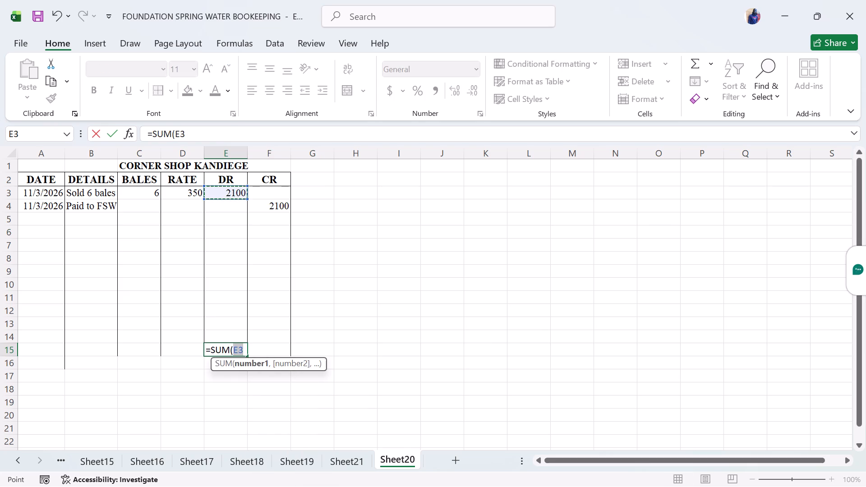
{"action": "key", "text": "comma"}
{"action": "left_click_drag", "start_coordinate": [225, 207], "coordinate": [220, 304]}
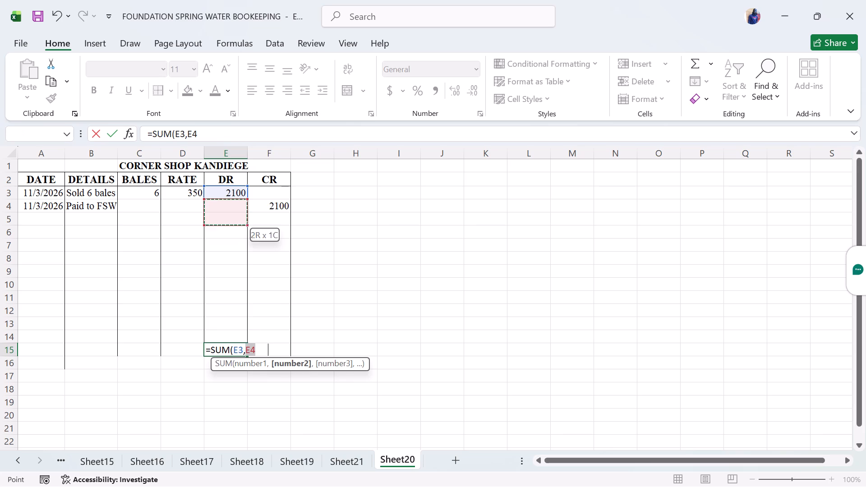
{"action": "left_click_drag", "start_coordinate": [220, 304], "coordinate": [226, 336]}
{"action": "key", "text": "Return"}
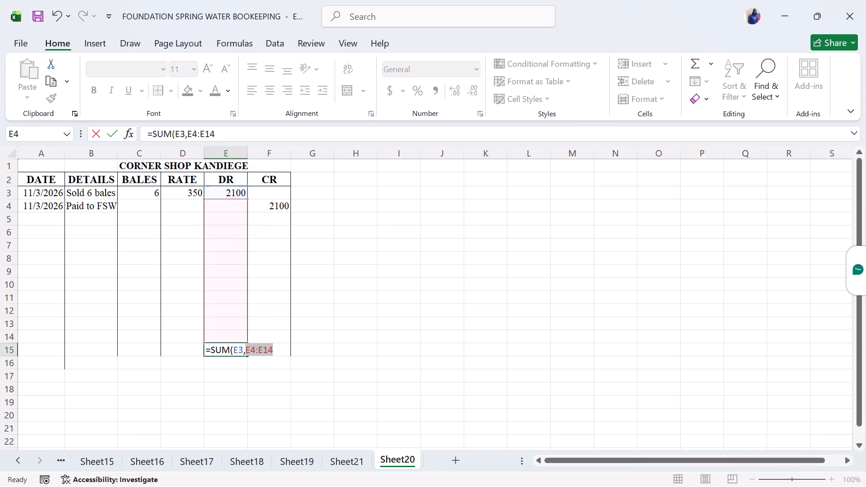
Total the CR column in F15 with a SUM of F3 and F4:F14.
{"action": "left_click", "coordinate": [263, 350]}
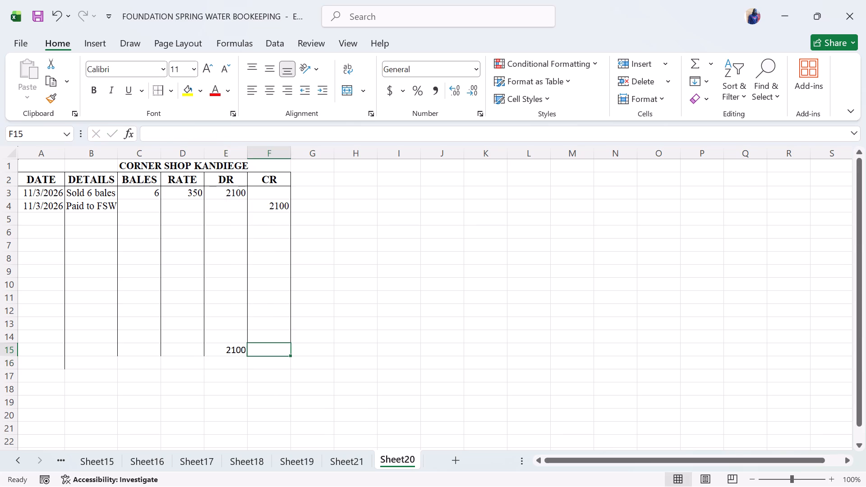
{"action": "type", "text": "=SUM"}
{"action": "double_click", "coordinate": [332, 339]}
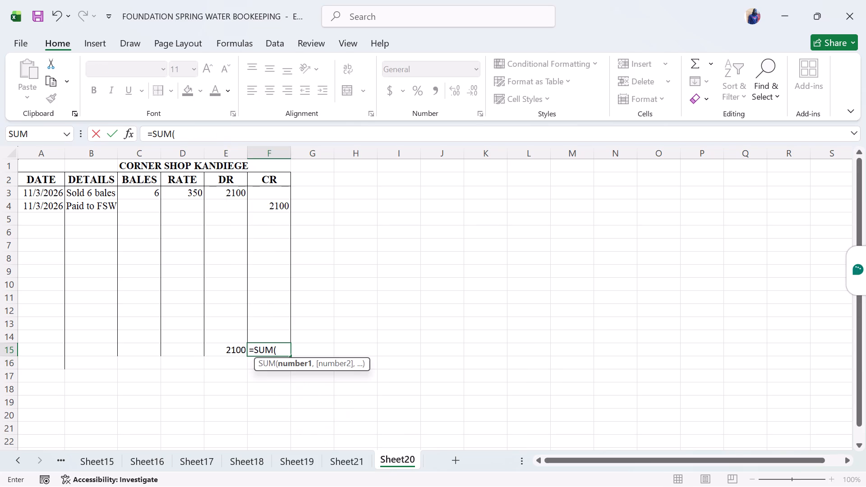
{"action": "left_click", "coordinate": [273, 193]}
{"action": "key", "text": "comma"}
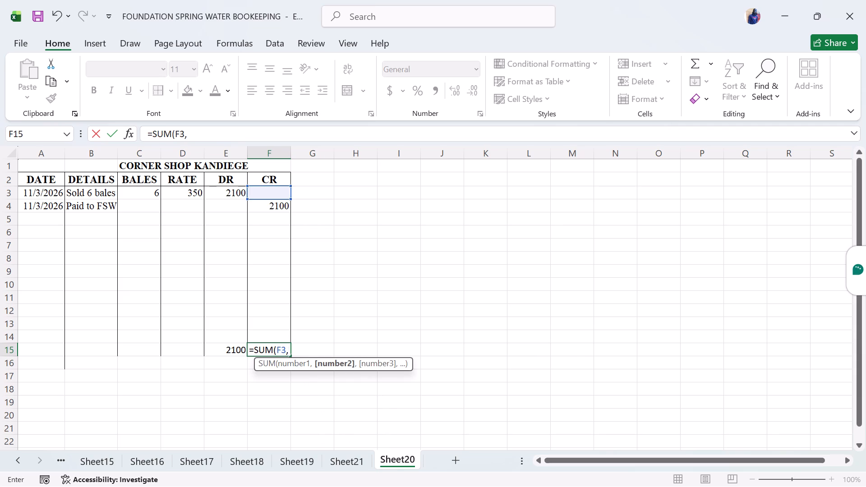
{"action": "left_click_drag", "start_coordinate": [269, 203], "coordinate": [265, 331]}
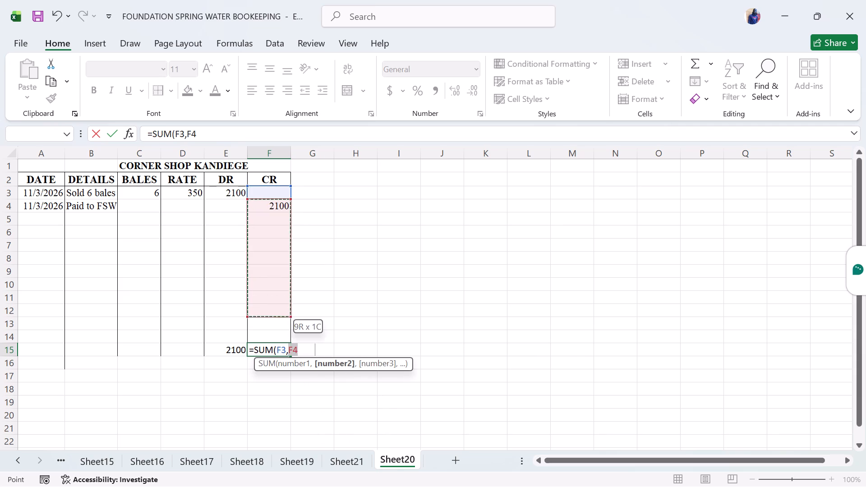
{"action": "left_click_drag", "start_coordinate": [265, 331], "coordinate": [265, 341]}
{"action": "key", "text": "Return"}
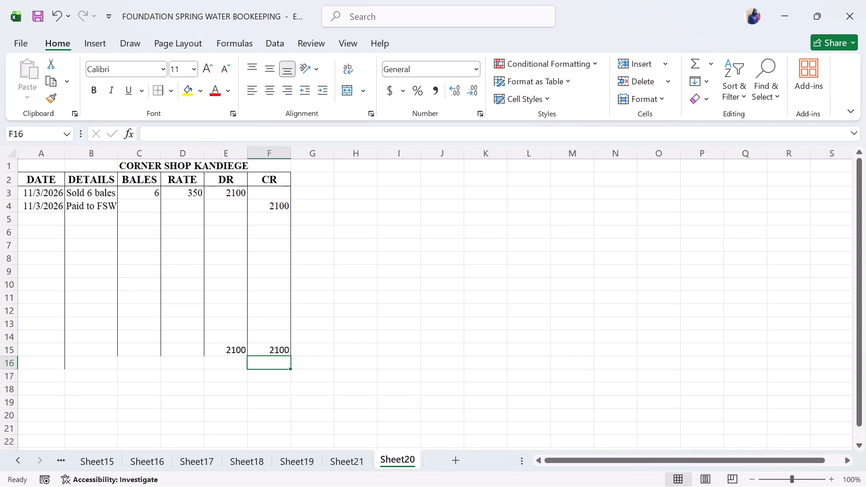
Add a bottom border along the totals row from A15 to F15.
{"action": "left_click_drag", "start_coordinate": [39, 353], "coordinate": [114, 345]}
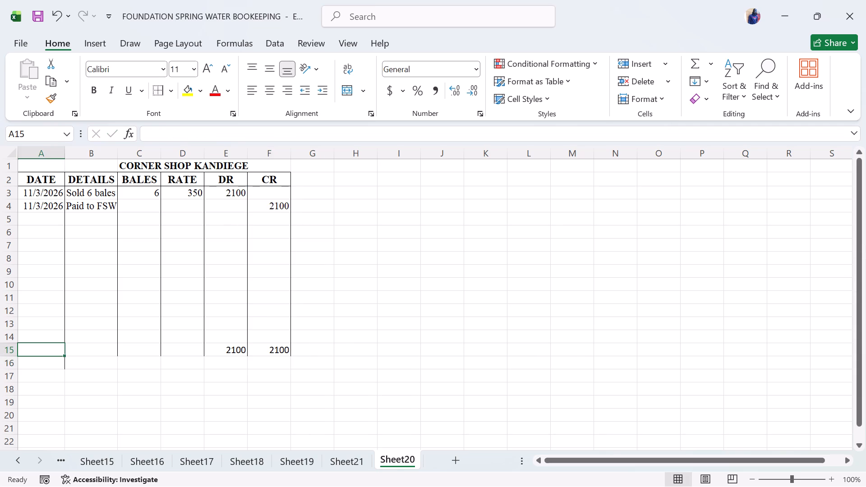
{"action": "left_click_drag", "start_coordinate": [114, 345], "coordinate": [266, 347]}
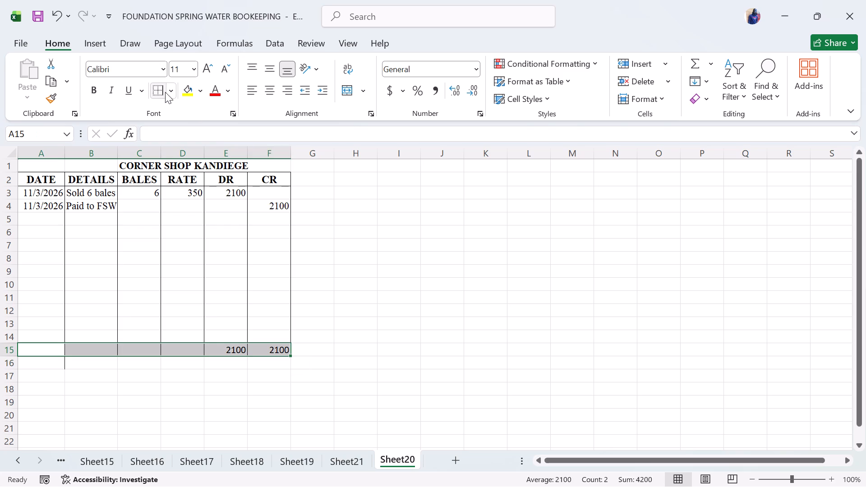
{"action": "left_click", "coordinate": [169, 89]}
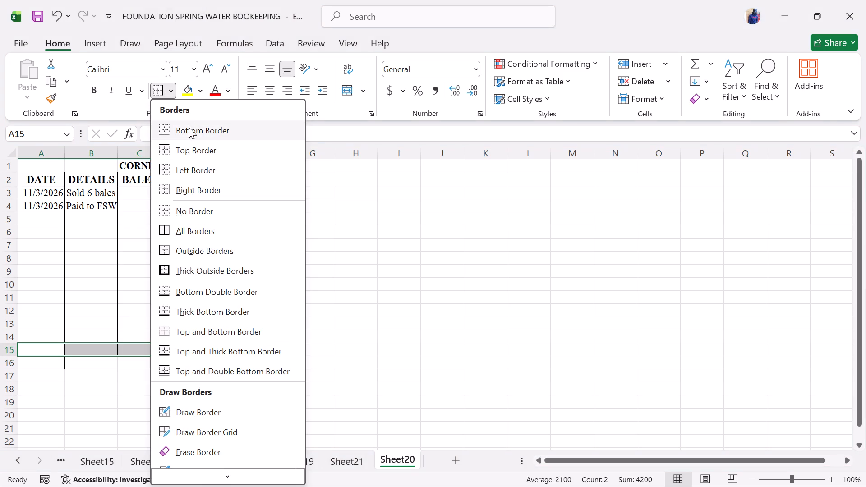
{"action": "left_click", "coordinate": [188, 134]}
{"action": "left_click", "coordinate": [249, 341]}
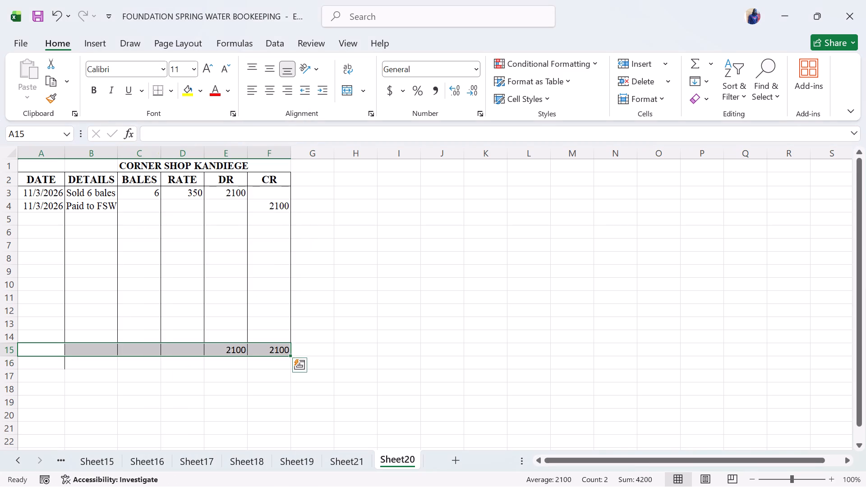
Enter the label "Bal" in E16, below the DR total.
{"action": "left_click", "coordinate": [267, 362]}
{"action": "left_click", "coordinate": [237, 366]}
{"action": "type", "text": "BAL"}
{"action": "key", "text": "BackSpace"}
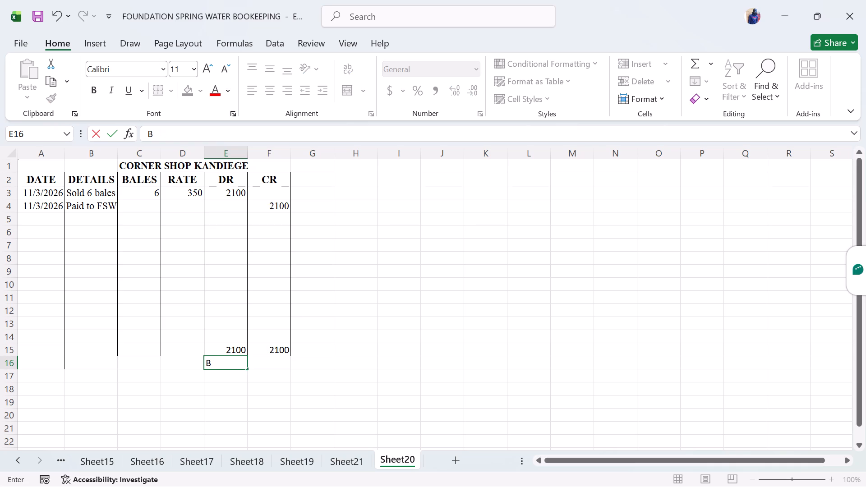
{"action": "type", "text": "al"}
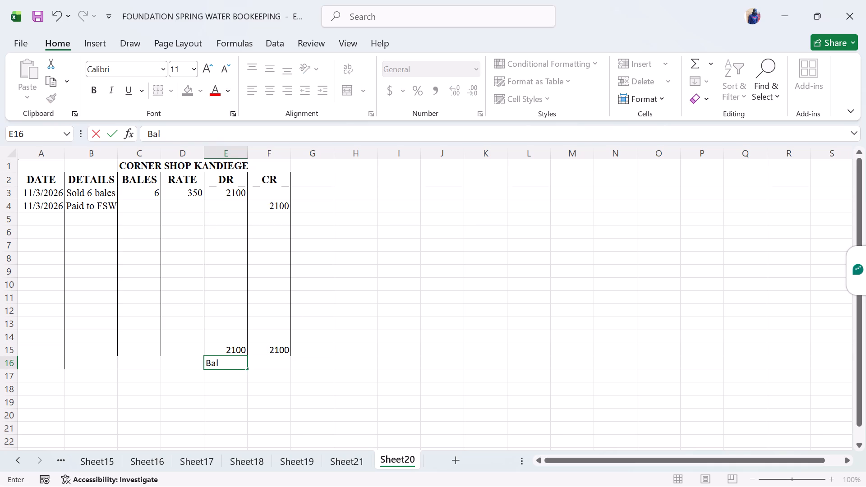
Calculate the balance in F16 as the DR total minus the CR total, =E15-F15.
{"action": "left_click", "coordinate": [265, 362]}
{"action": "key", "text": "equal"}
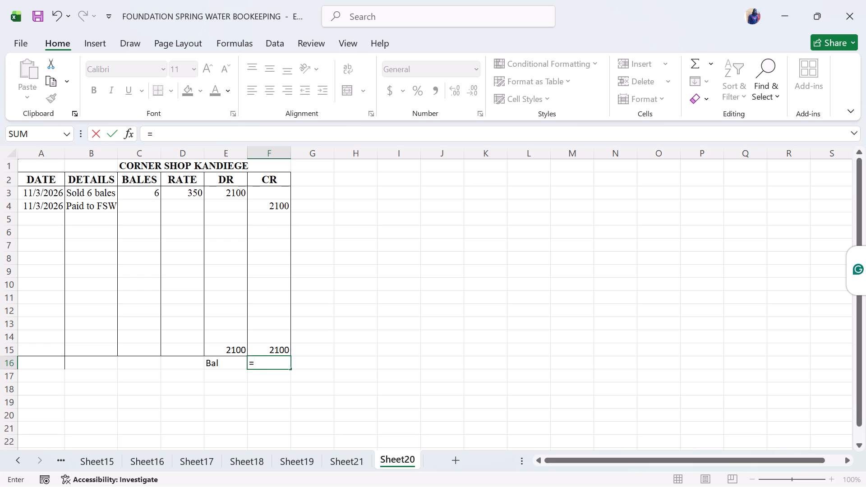
{"action": "left_click", "coordinate": [229, 348]}
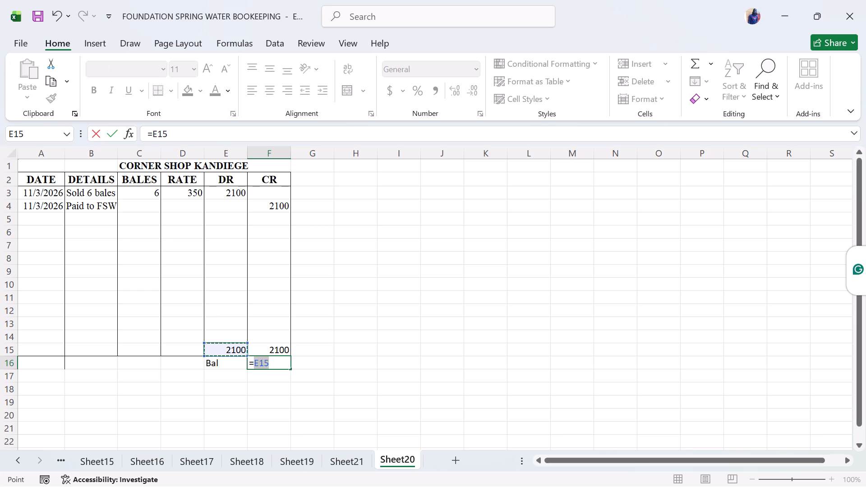
{"action": "key", "text": "minus"}
{"action": "left_click", "coordinate": [257, 349]}
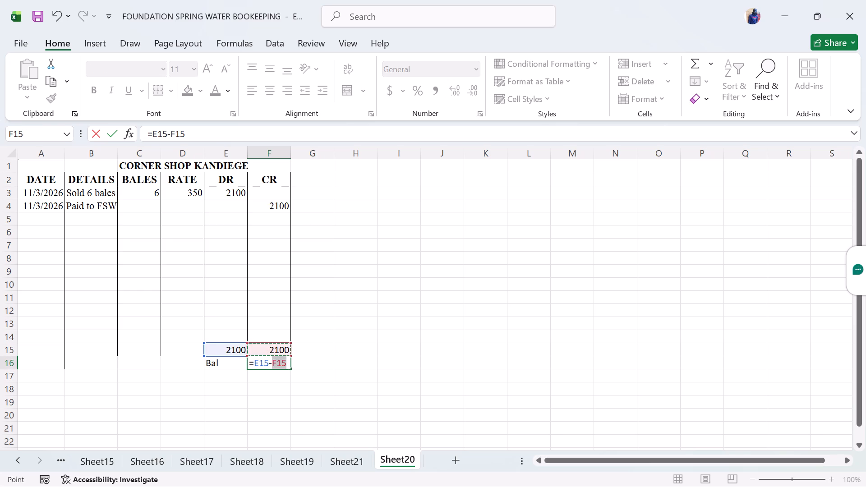
{"action": "key", "text": "Return"}
{"action": "left_click", "coordinate": [263, 366]}
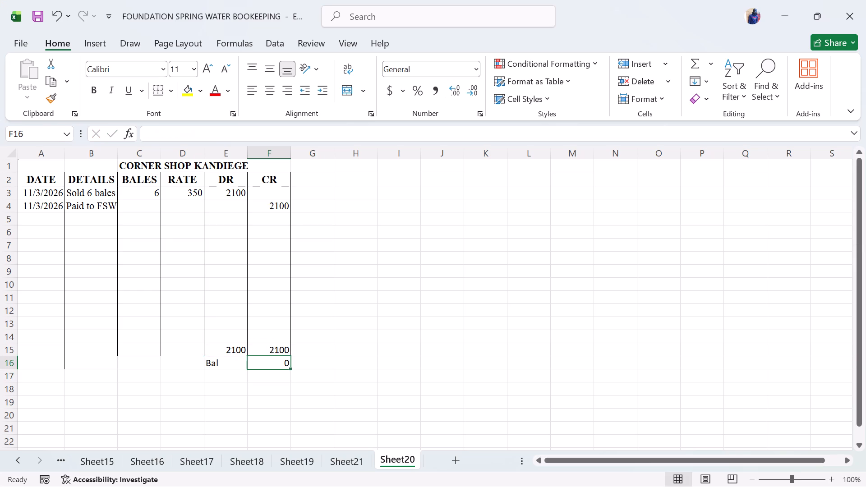
Apply all borders to the balance label and amount cells E16:F16.
{"action": "left_click_drag", "start_coordinate": [221, 362], "coordinate": [277, 358]}
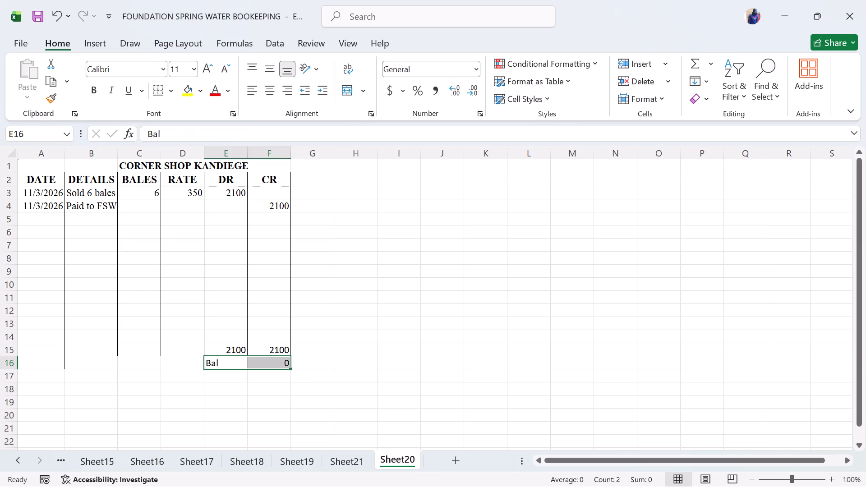
{"action": "left_click", "coordinate": [170, 89]}
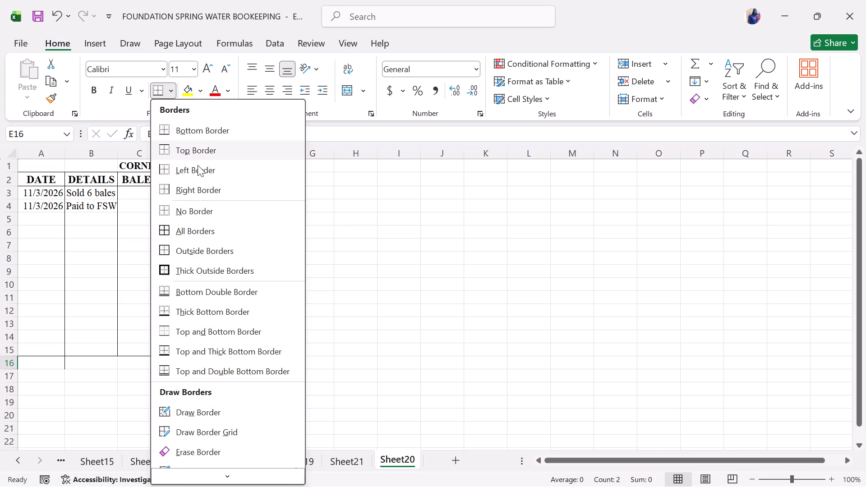
{"action": "left_click", "coordinate": [202, 228]}
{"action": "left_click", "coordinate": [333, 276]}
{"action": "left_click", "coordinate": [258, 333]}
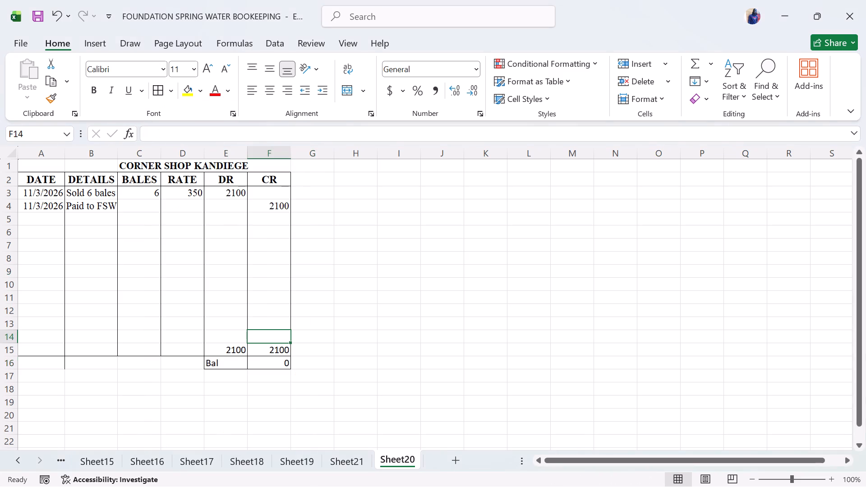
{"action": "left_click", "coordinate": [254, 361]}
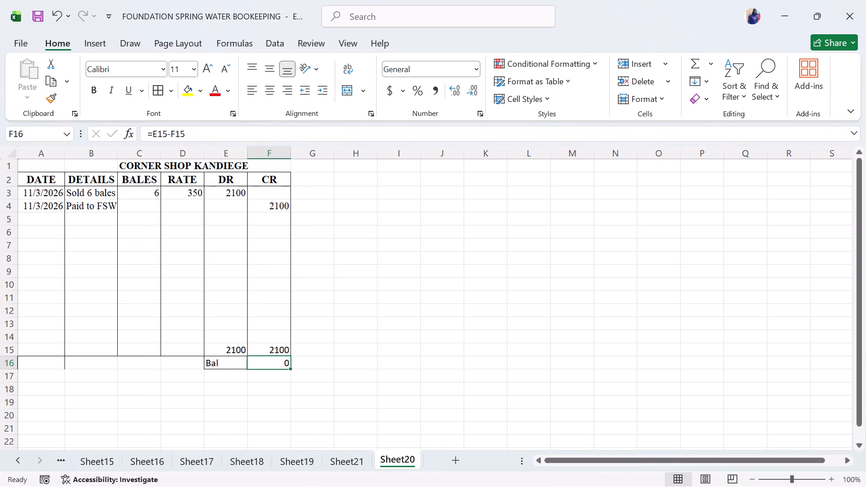
Format the RATE, DR and CR columns, D2:F16, as Accounting with the KES currency symbol and two decimal places.
{"action": "left_click_drag", "start_coordinate": [173, 177], "coordinate": [273, 365]}
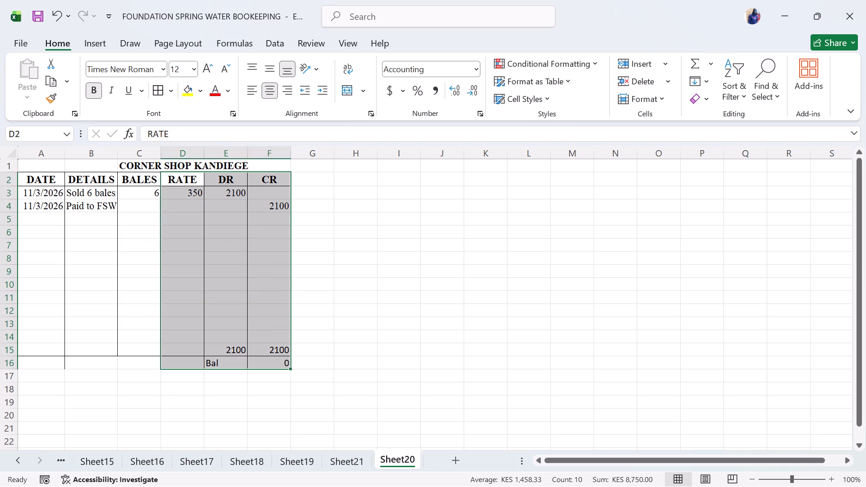
{"action": "left_click", "coordinate": [400, 92]}
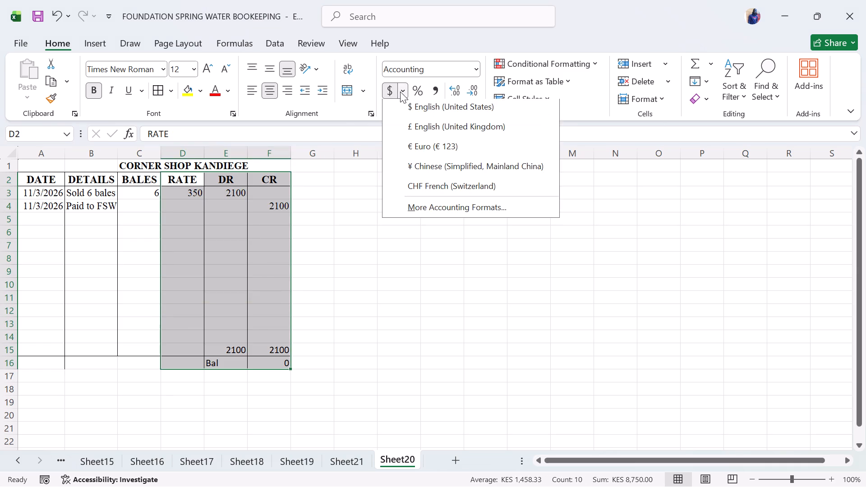
{"action": "left_click", "coordinate": [421, 207]}
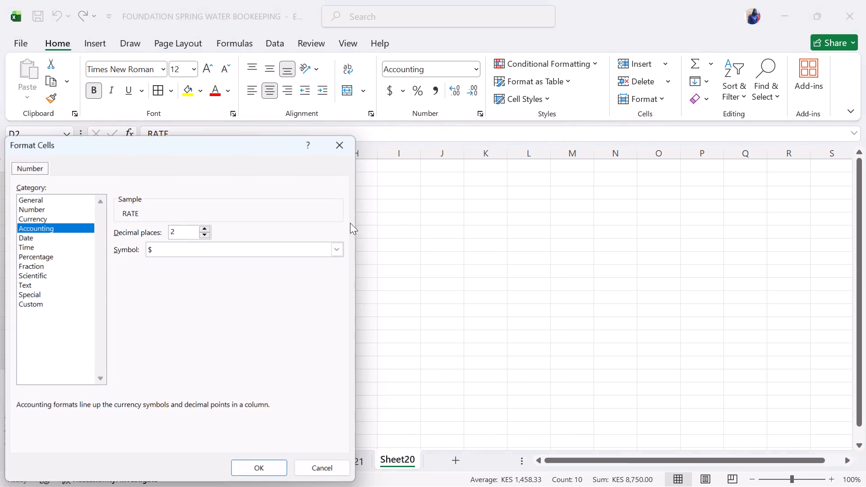
{"action": "left_click", "coordinate": [337, 252]}
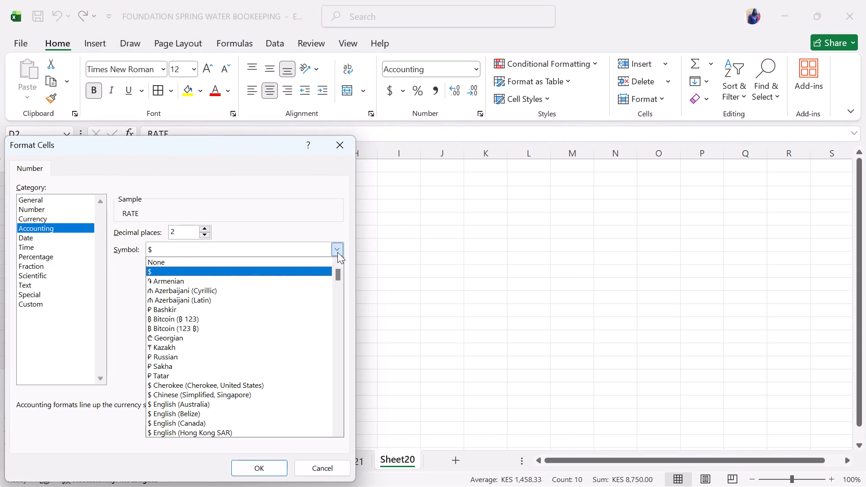
{"action": "left_click_drag", "start_coordinate": [336, 277], "coordinate": [337, 372]}
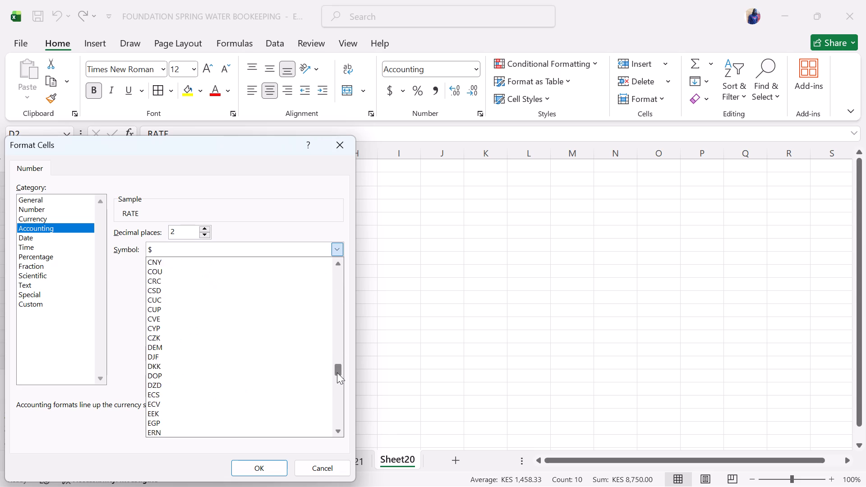
{"action": "left_click_drag", "start_coordinate": [337, 372], "coordinate": [336, 389]}
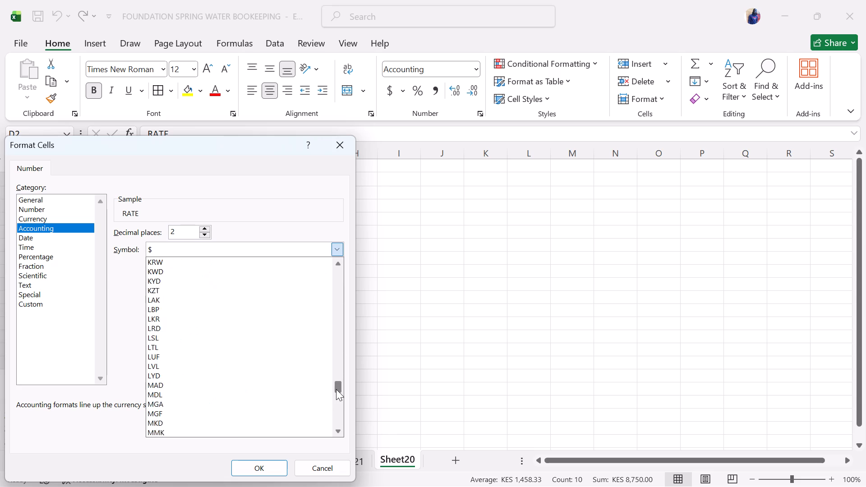
{"action": "left_click_drag", "start_coordinate": [336, 389], "coordinate": [338, 400]}
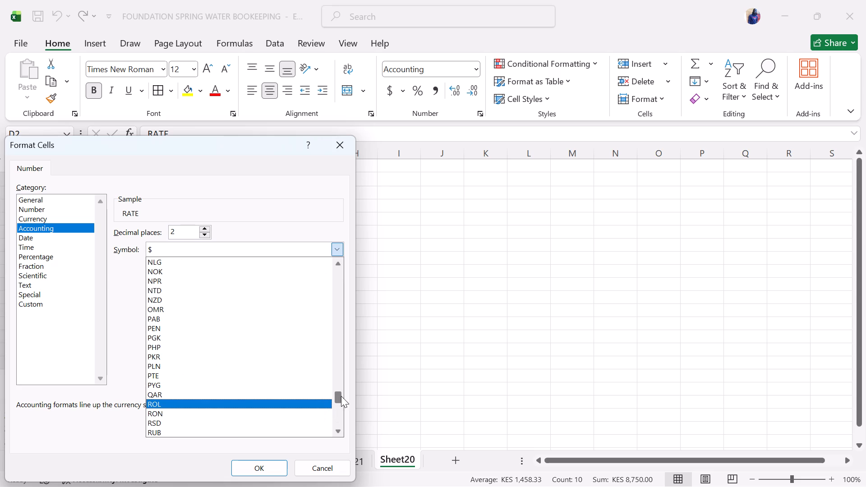
{"action": "left_click_drag", "start_coordinate": [337, 396], "coordinate": [343, 382]}
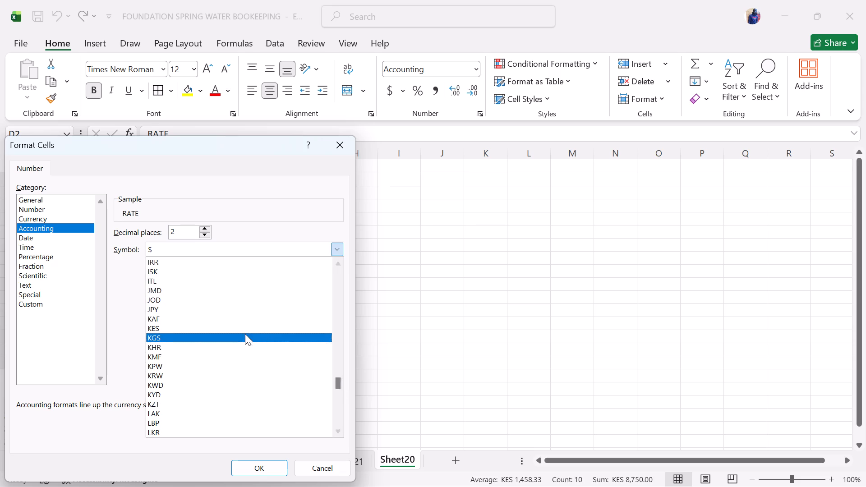
{"action": "left_click", "coordinate": [246, 326]}
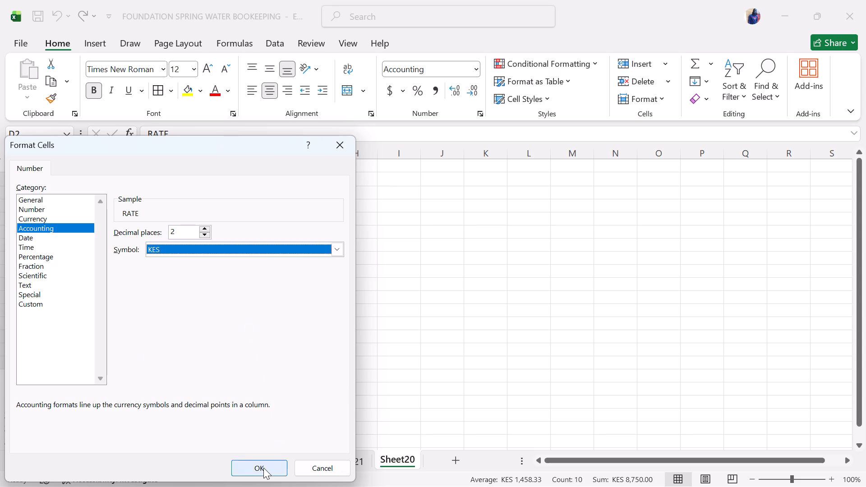
{"action": "left_click", "coordinate": [263, 468]}
{"action": "left_click", "coordinate": [309, 334]}
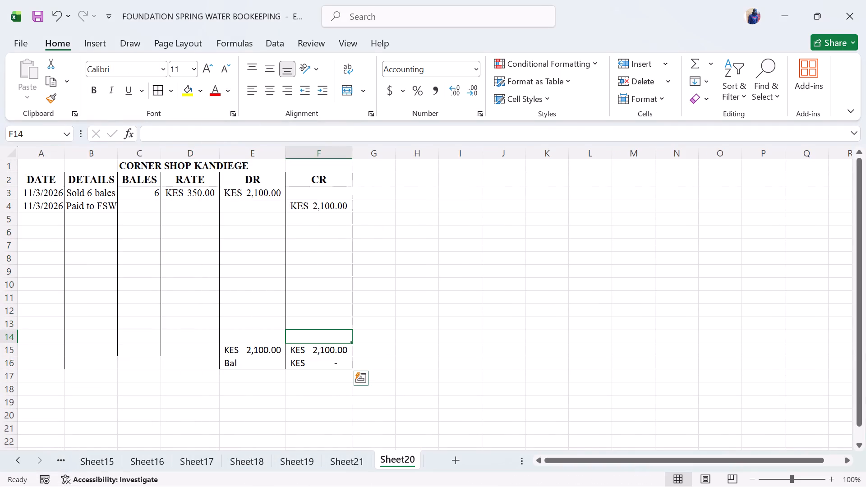
{"action": "left_click", "coordinate": [195, 362]}
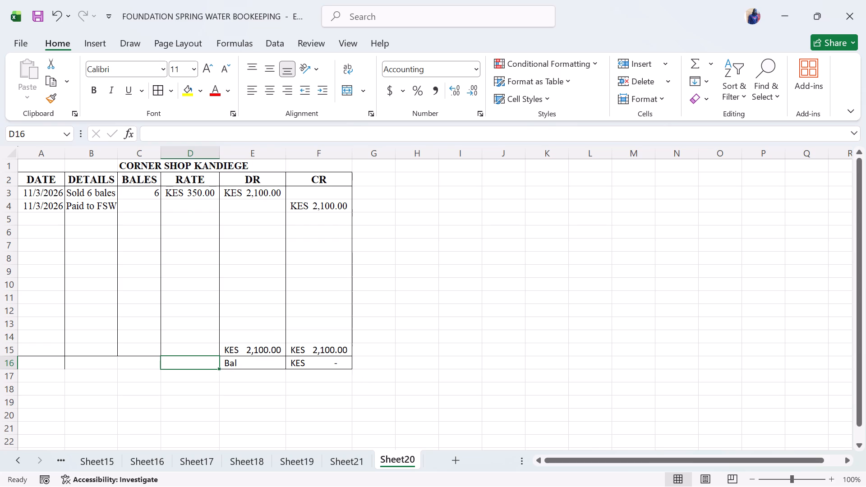
Change the font of the totals and balance cells E15:F16 to Times New Roman.
{"action": "left_click_drag", "start_coordinate": [229, 347], "coordinate": [329, 361]}
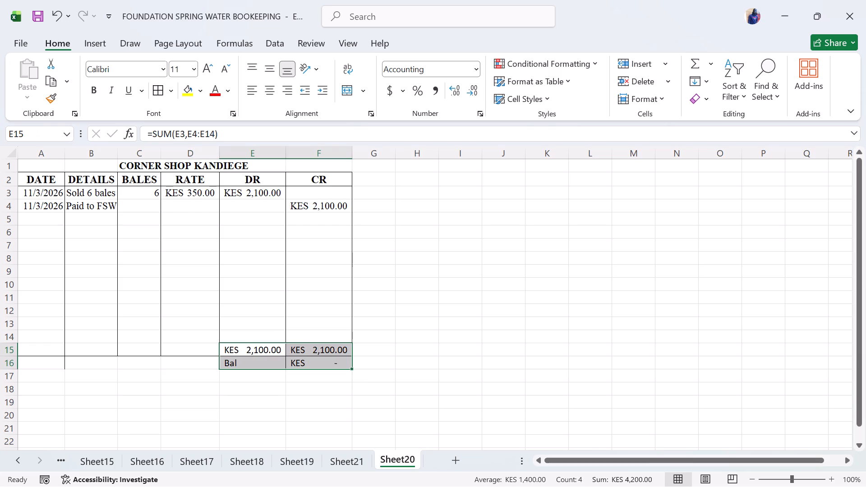
{"action": "left_click", "coordinate": [130, 66]}
{"action": "key", "text": "t"}
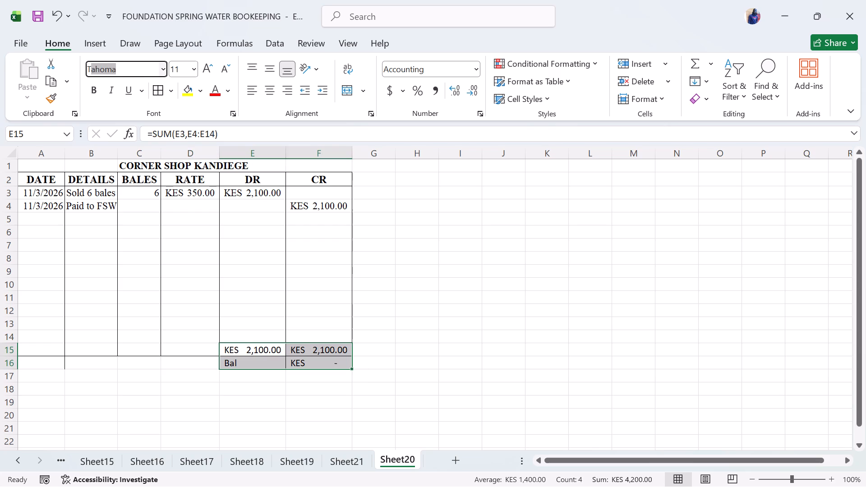
{"action": "key", "text": "BackSpace"}
{"action": "key", "text": "BackSpace"}
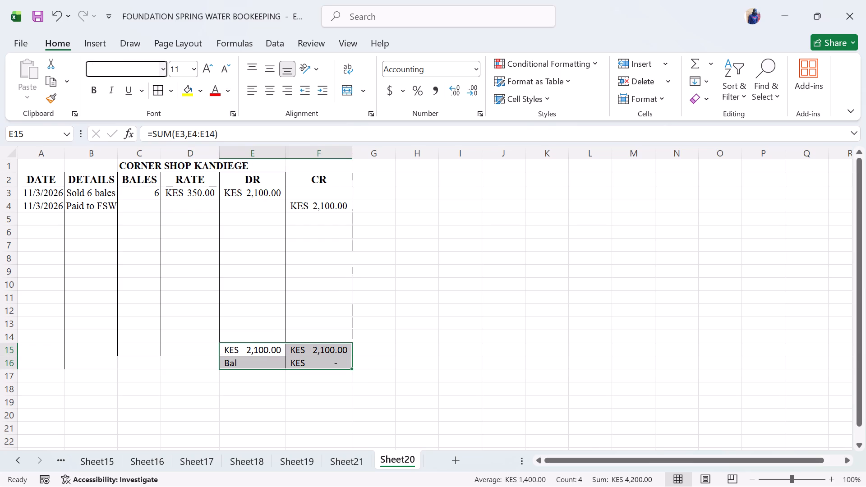
{"action": "type", "text": "times"}
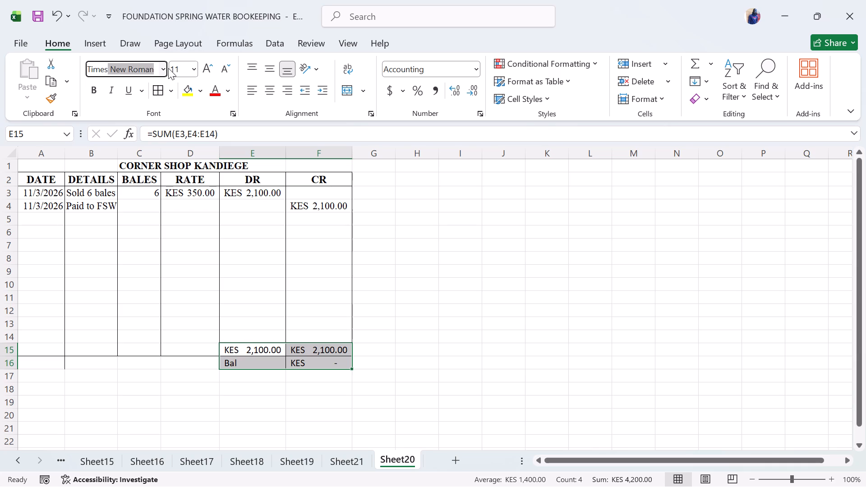
{"action": "left_click", "coordinate": [186, 68]}
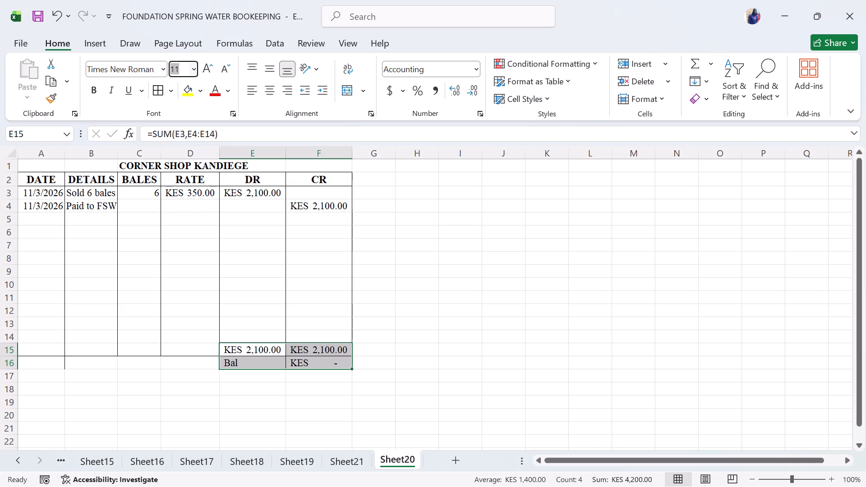
In the debtors' ledger on Sheet1, link Corner Shop Kandiege's balance in C21 to its ledger balance, =Sheet20!F16.
{"action": "triple_click", "coordinate": [14, 461]}
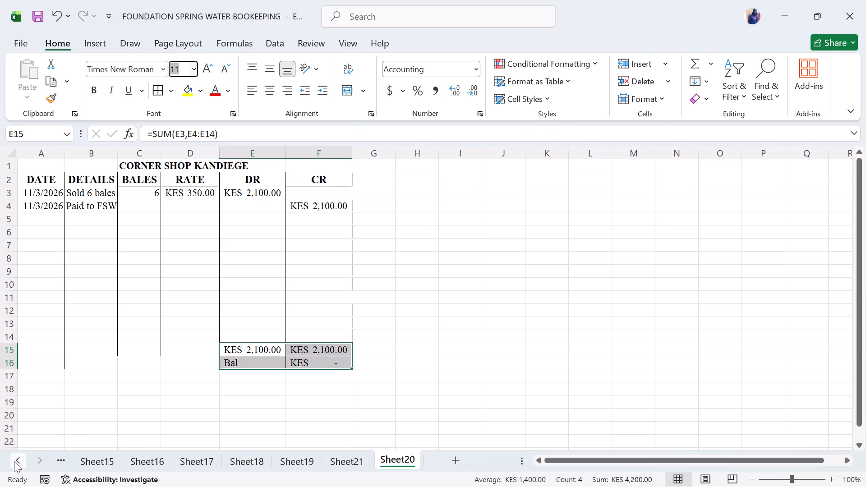
{"action": "triple_click", "coordinate": [14, 461]}
{"action": "left_click", "coordinate": [14, 461]}
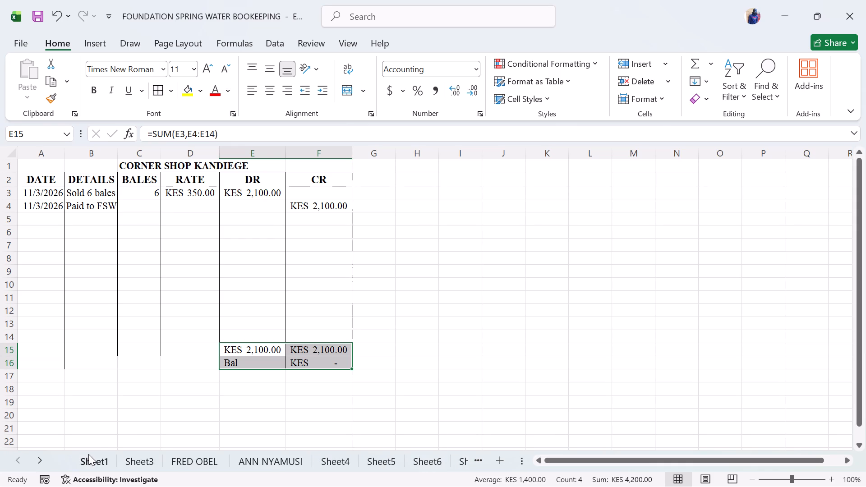
{"action": "left_click", "coordinate": [88, 454]}
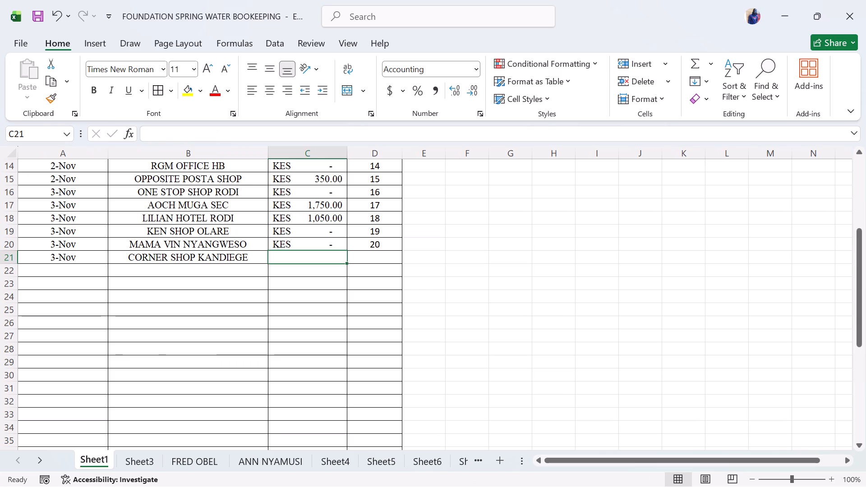
{"action": "scroll", "coordinate": [203, 275], "scroll_direction": "up", "scroll_amount": 1}
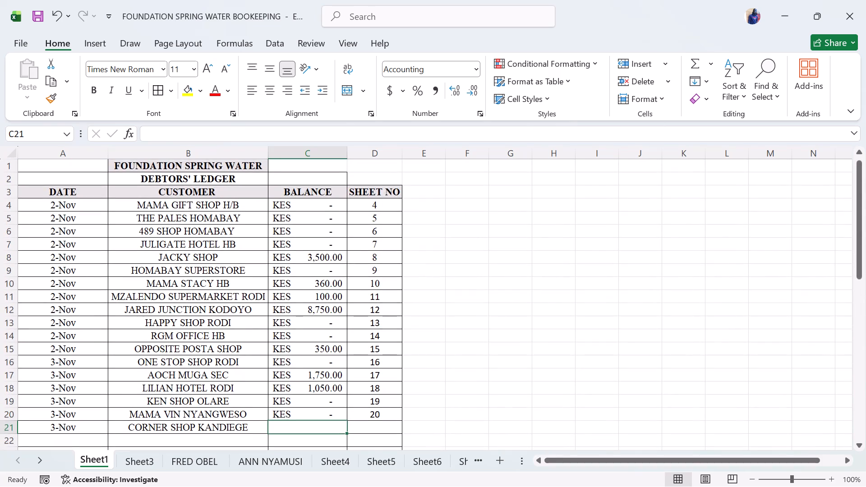
{"action": "scroll", "coordinate": [203, 275], "scroll_direction": "down", "scroll_amount": 2}
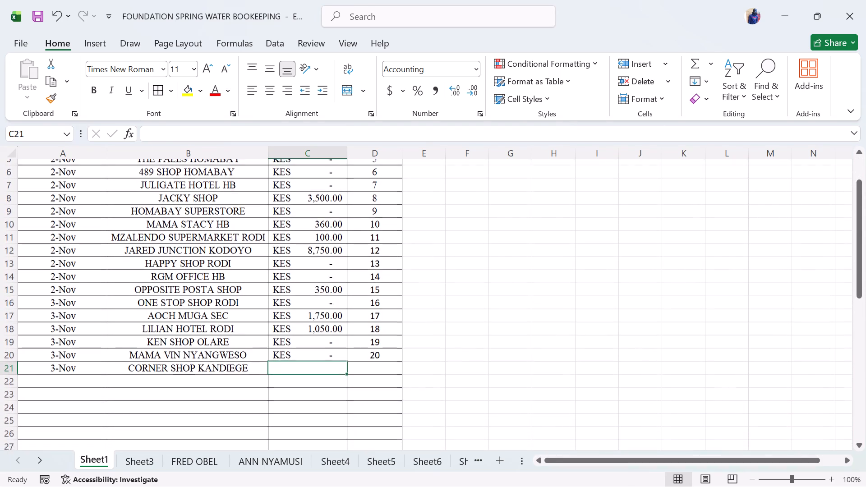
{"action": "scroll", "coordinate": [203, 275], "scroll_direction": "down", "scroll_amount": 2}
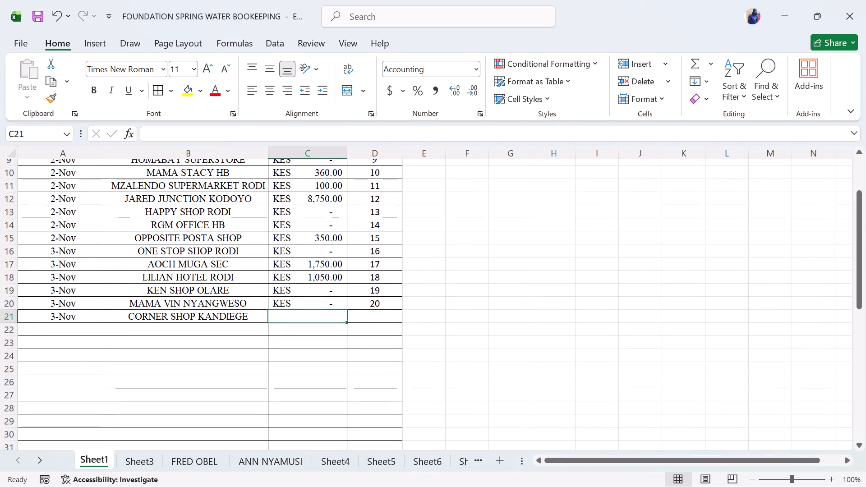
{"action": "scroll", "coordinate": [203, 275], "scroll_direction": "down", "scroll_amount": 2}
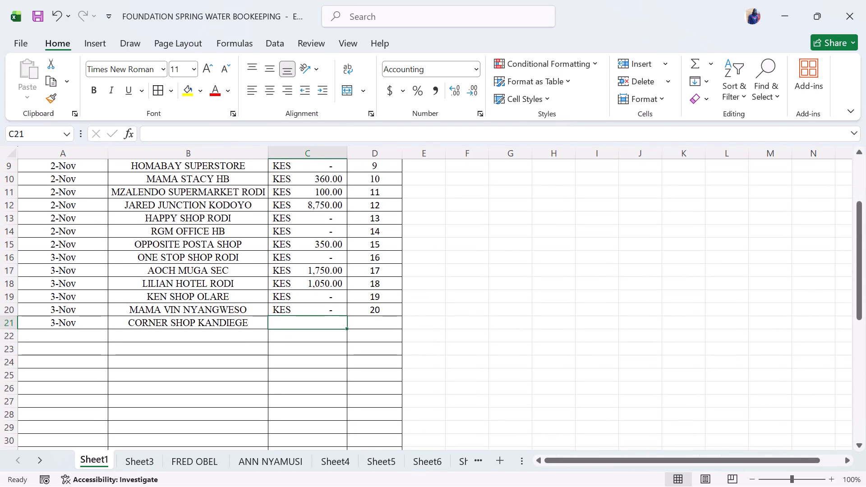
{"action": "left_click", "coordinate": [291, 318]}
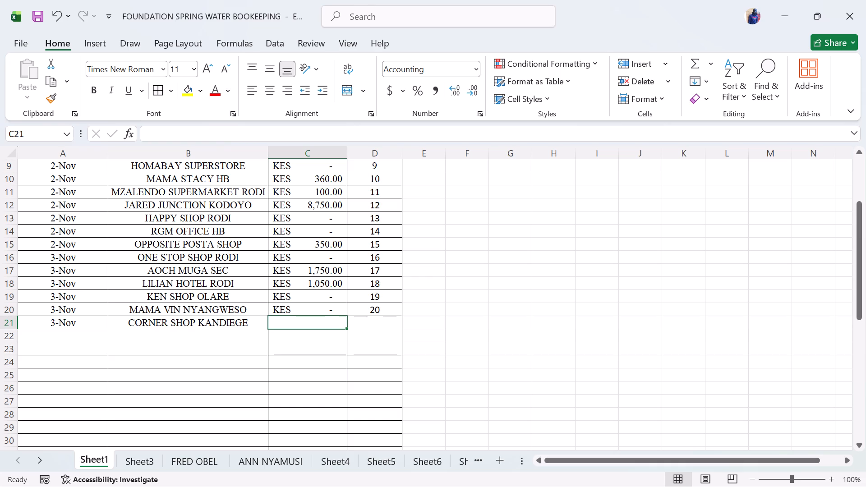
{"action": "key", "text": "equal"}
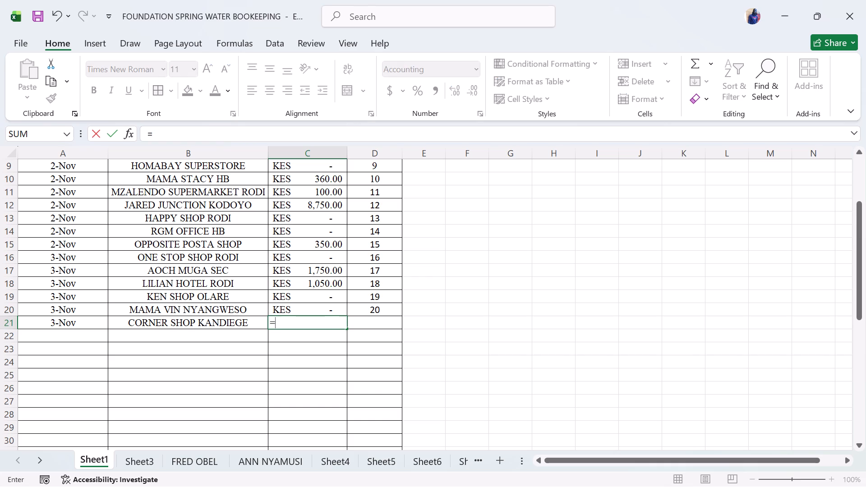
{"action": "left_click", "coordinate": [41, 464]}
{"action": "left_click", "coordinate": [41, 464]}
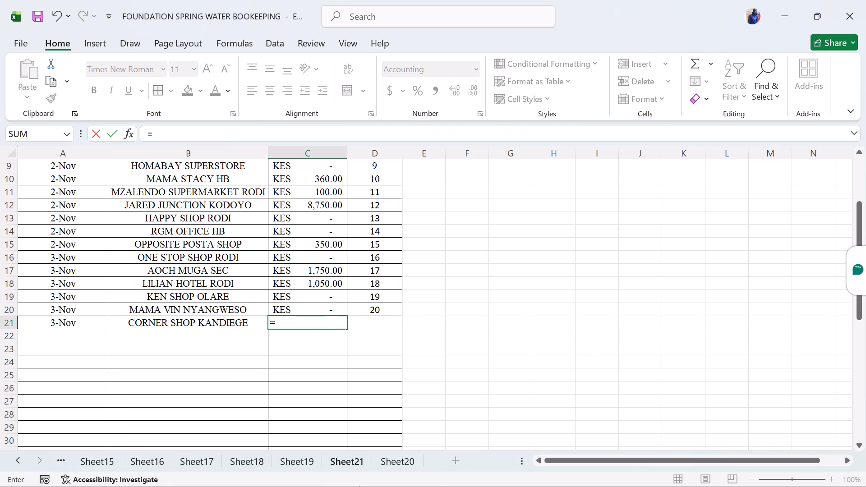
{"action": "left_click", "coordinate": [406, 459]}
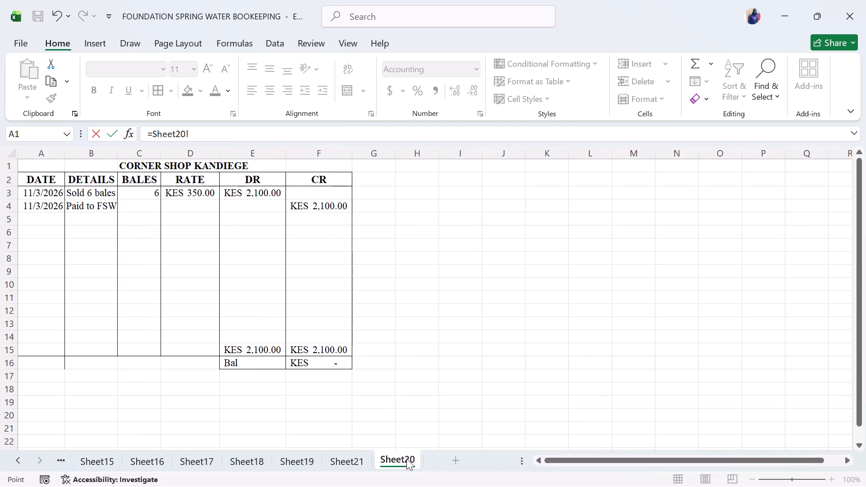
{"action": "left_click", "coordinate": [314, 359]}
{"action": "key", "text": "Return"}
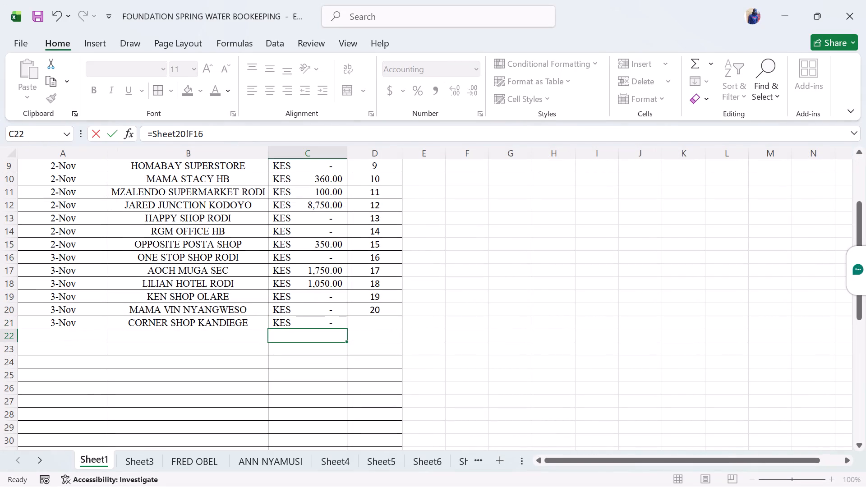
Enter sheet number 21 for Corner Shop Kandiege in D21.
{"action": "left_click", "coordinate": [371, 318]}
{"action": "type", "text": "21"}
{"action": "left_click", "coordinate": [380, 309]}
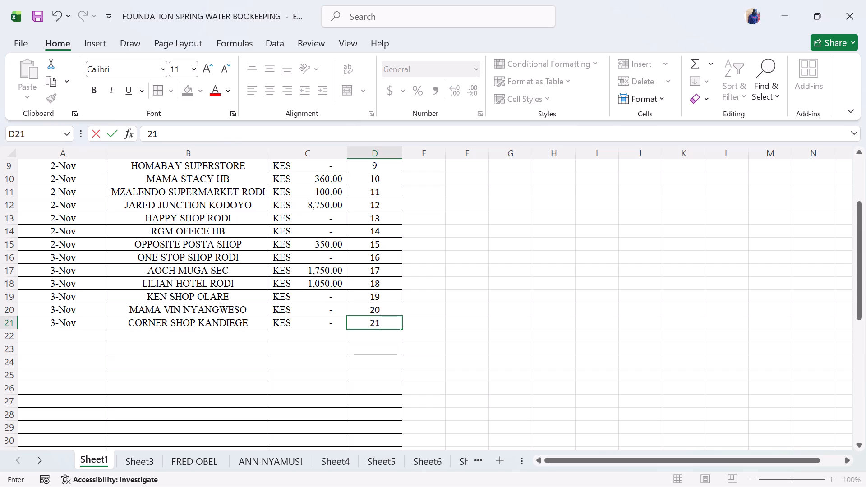
Correct the sheet numbers to 20 for Corner Shop Kandiege in D21 and 21 for the customer above in D20.
{"action": "left_click", "coordinate": [383, 322]}
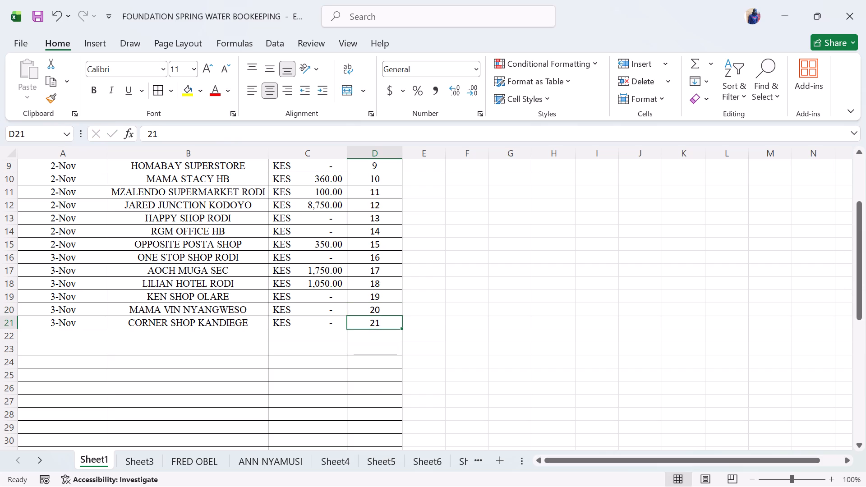
{"action": "key", "text": "2"}
{"action": "key", "text": "0"}
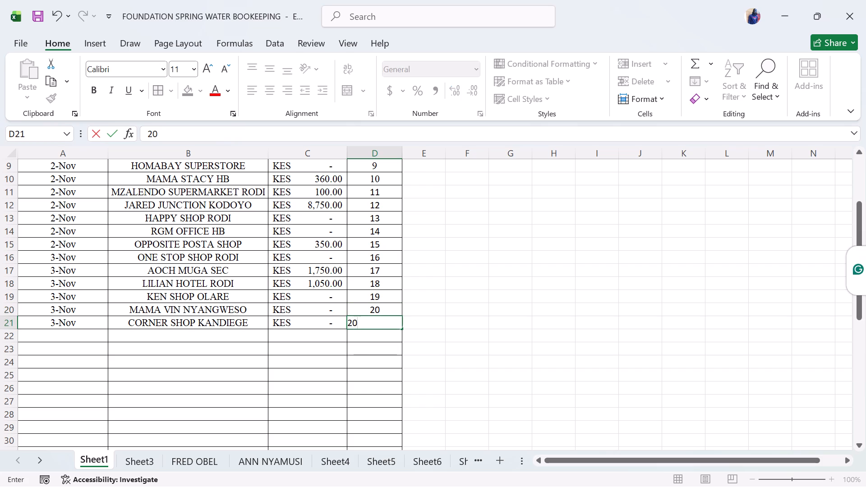
{"action": "left_click", "coordinate": [384, 310]}
{"action": "key", "text": "3"}
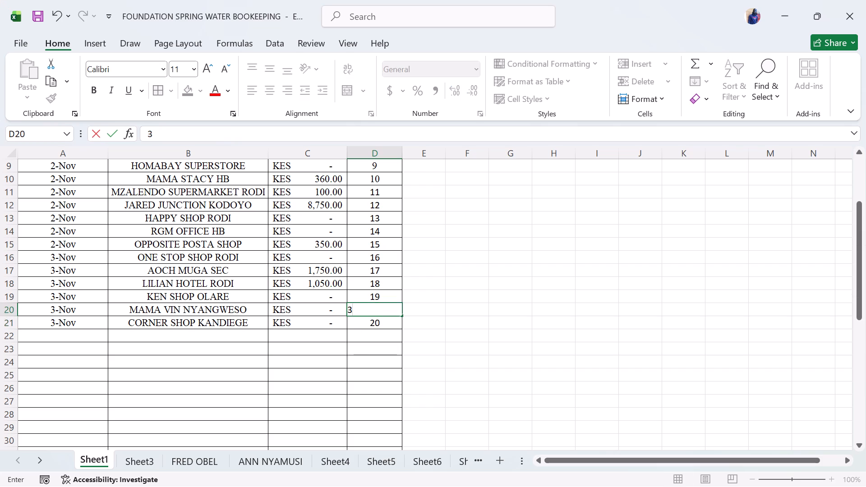
{"action": "key", "text": "BackSpace"}
{"action": "type", "text": "21"}
{"action": "left_click", "coordinate": [438, 307]}
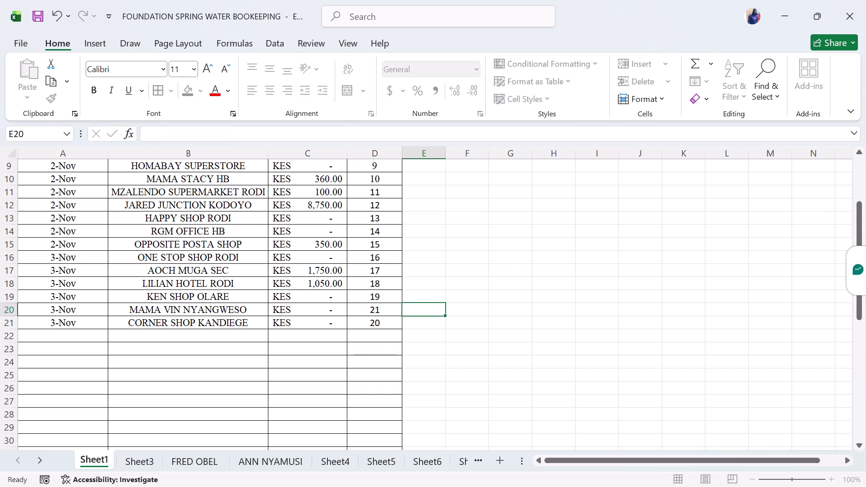
Format the debtors' ledger's SHEET NO column D in Times New Roman at font size 12.
{"action": "scroll", "coordinate": [469, 272], "scroll_direction": "up", "scroll_amount": 2}
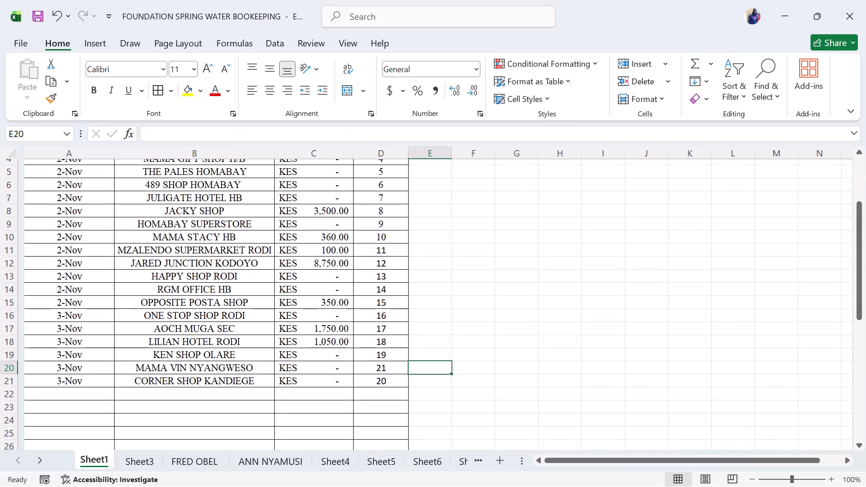
{"action": "scroll", "coordinate": [469, 272], "scroll_direction": "down", "scroll_amount": 1}
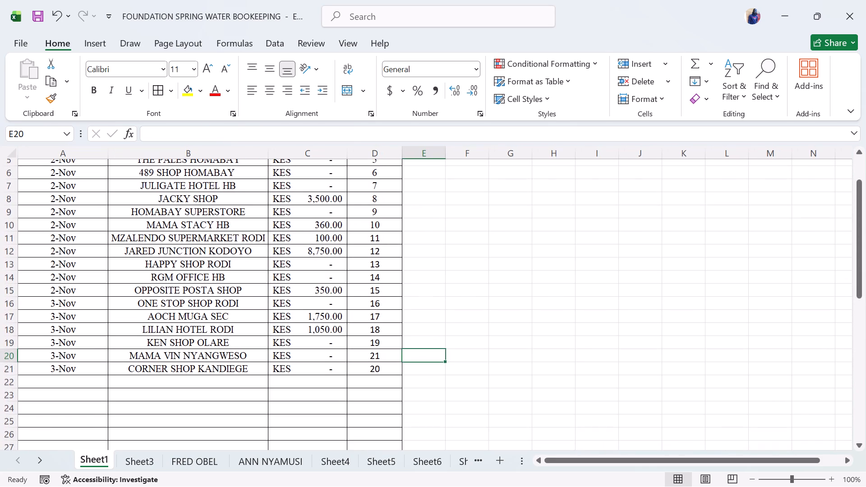
{"action": "scroll", "coordinate": [469, 272], "scroll_direction": "down", "scroll_amount": 2}
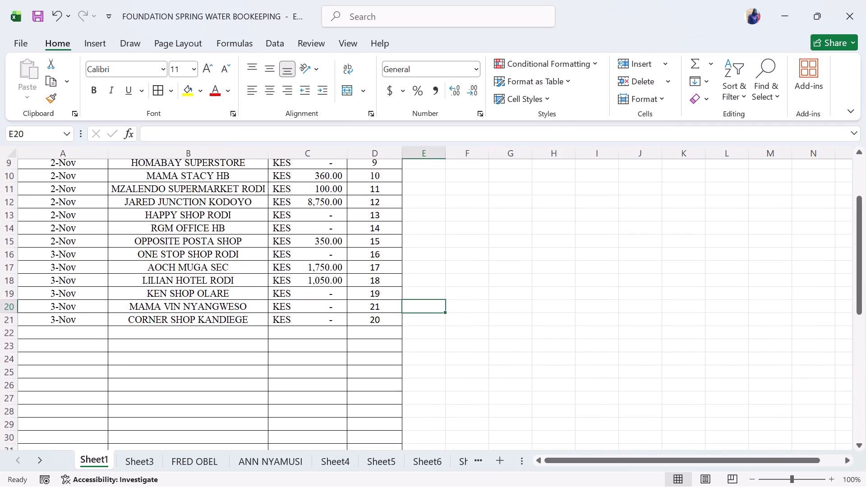
{"action": "scroll", "coordinate": [469, 272], "scroll_direction": "down", "scroll_amount": 1}
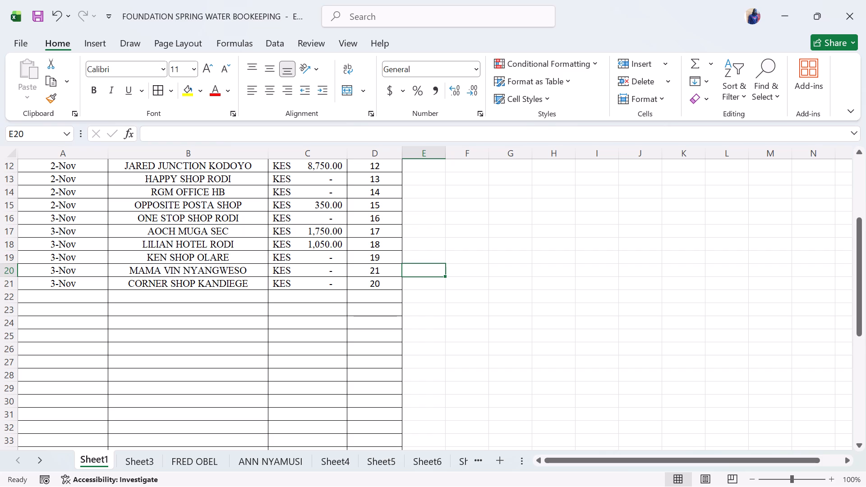
{"action": "scroll", "coordinate": [469, 272], "scroll_direction": "up", "scroll_amount": 1}
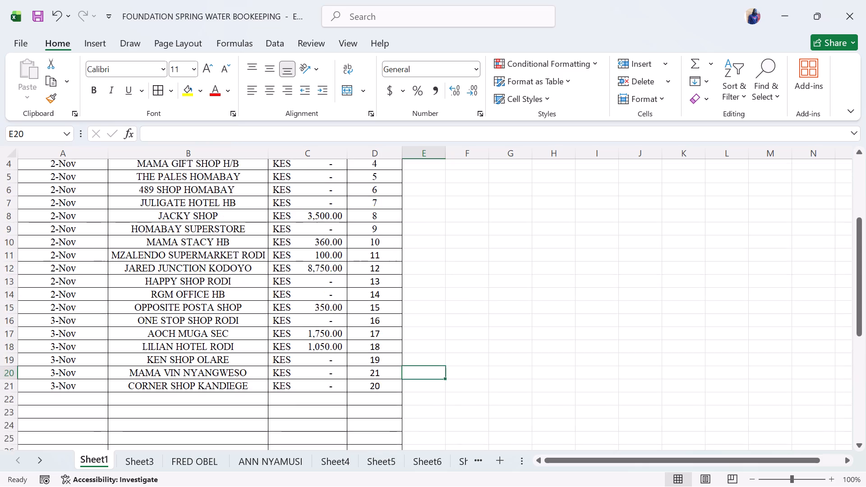
{"action": "scroll", "coordinate": [469, 272], "scroll_direction": "up", "scroll_amount": 2}
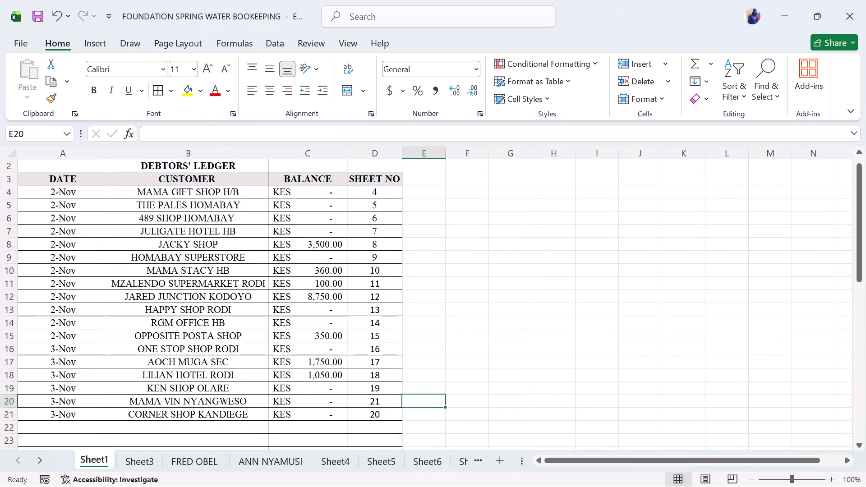
{"action": "left_click", "coordinate": [371, 153]}
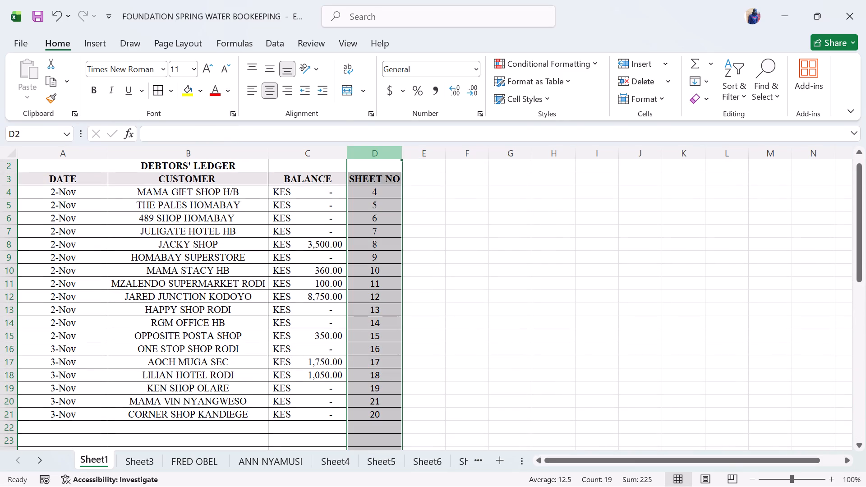
{"action": "left_click", "coordinate": [164, 68]}
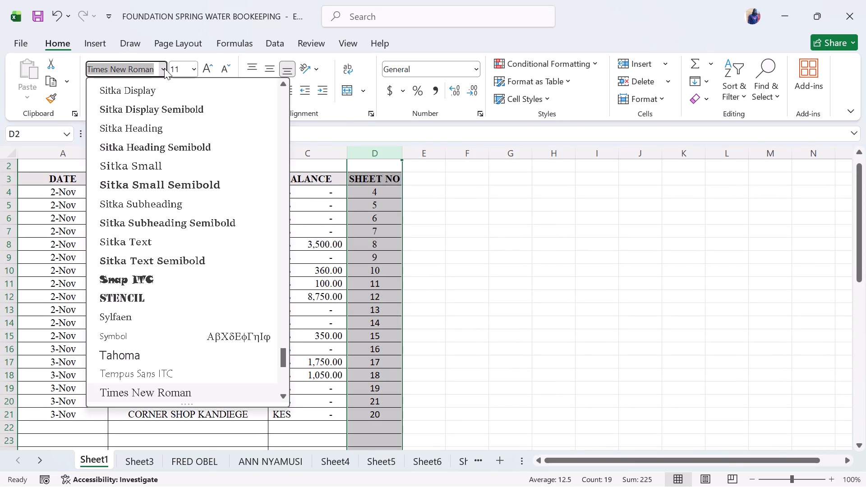
{"action": "left_click", "coordinate": [189, 388]}
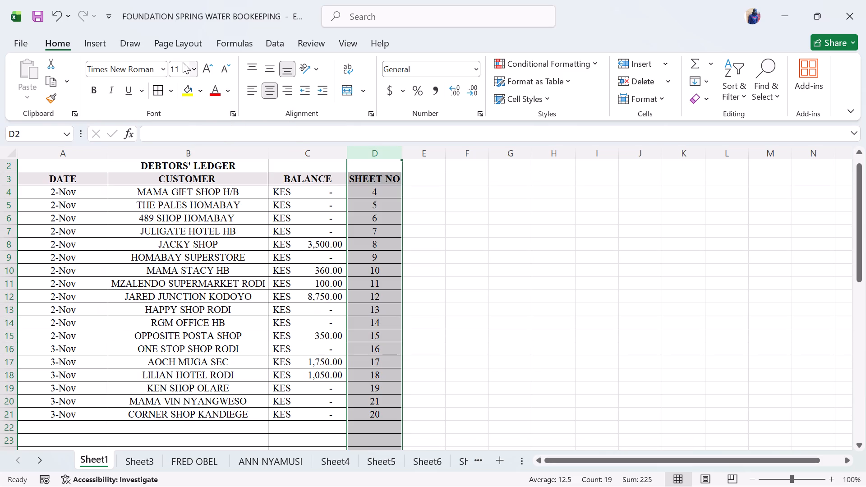
{"action": "left_click", "coordinate": [193, 64]}
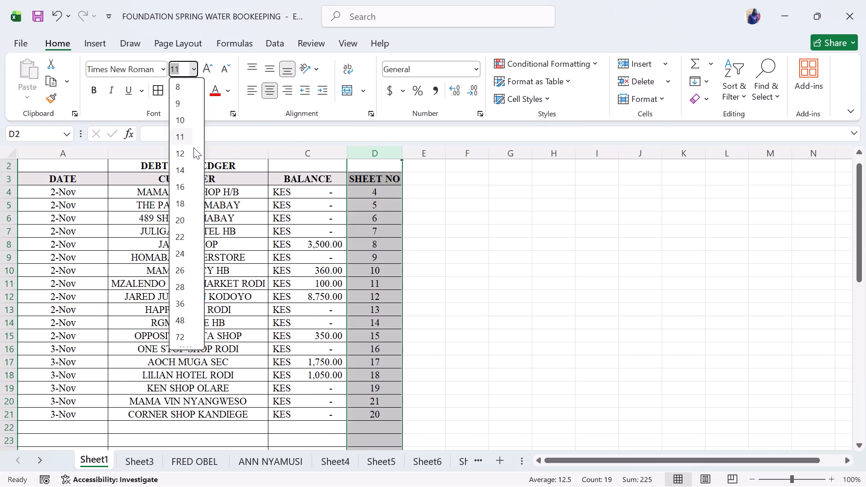
{"action": "left_click", "coordinate": [187, 149]}
{"action": "left_click", "coordinate": [604, 191]}
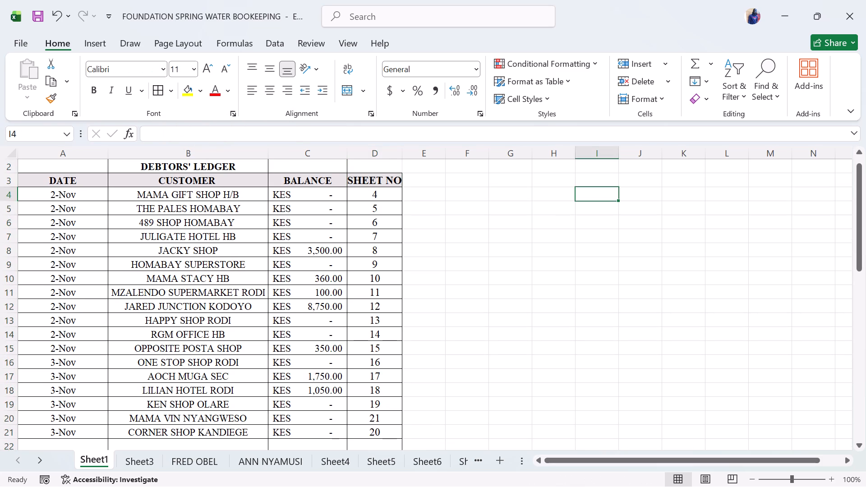
Change the font colour of the DEBTORS' LEDGER heading in B2 to the dark blue-grey theme colour.
{"action": "scroll", "coordinate": [604, 191], "scroll_direction": "down", "scroll_amount": 1}
{"action": "scroll", "coordinate": [604, 191], "scroll_direction": "up", "scroll_amount": 1}
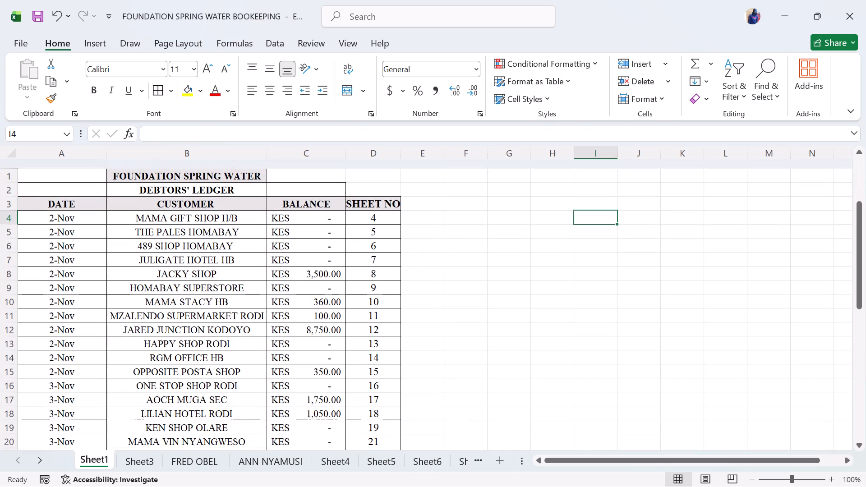
{"action": "left_click", "coordinate": [212, 177]}
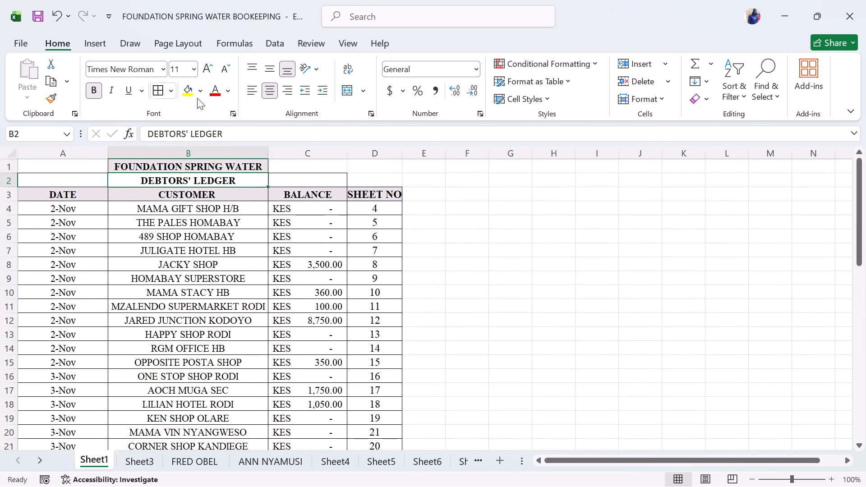
{"action": "left_click", "coordinate": [230, 90]}
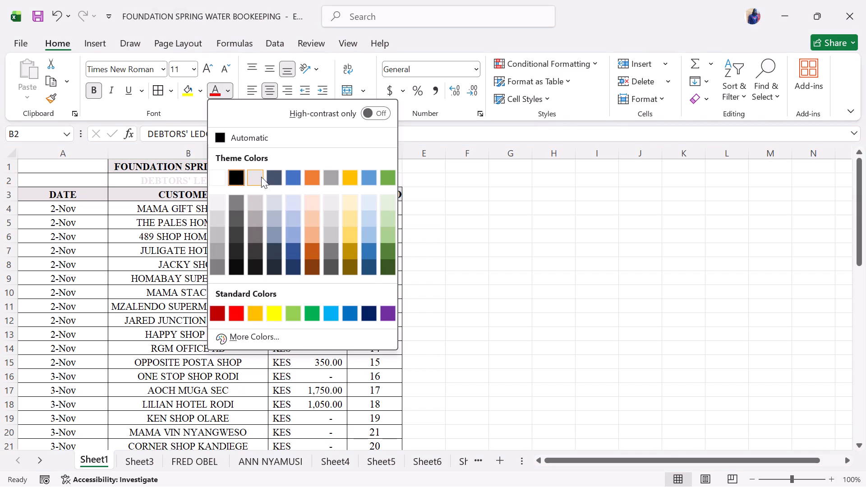
{"action": "left_click", "coordinate": [276, 176]}
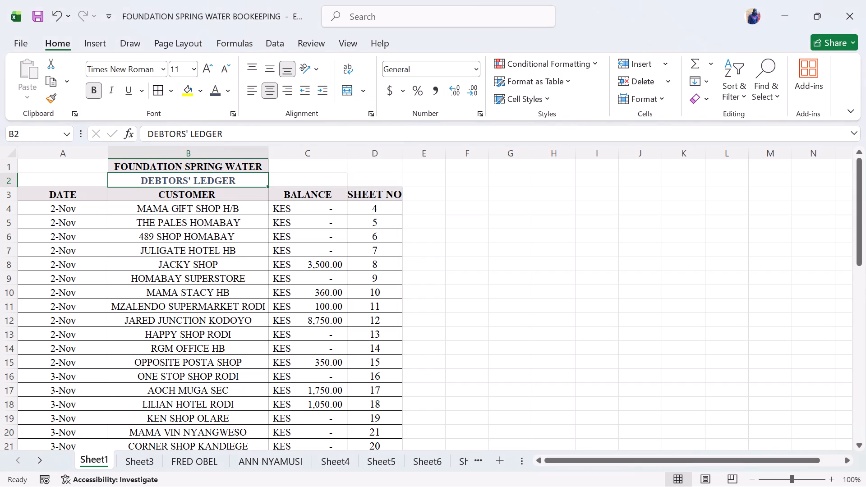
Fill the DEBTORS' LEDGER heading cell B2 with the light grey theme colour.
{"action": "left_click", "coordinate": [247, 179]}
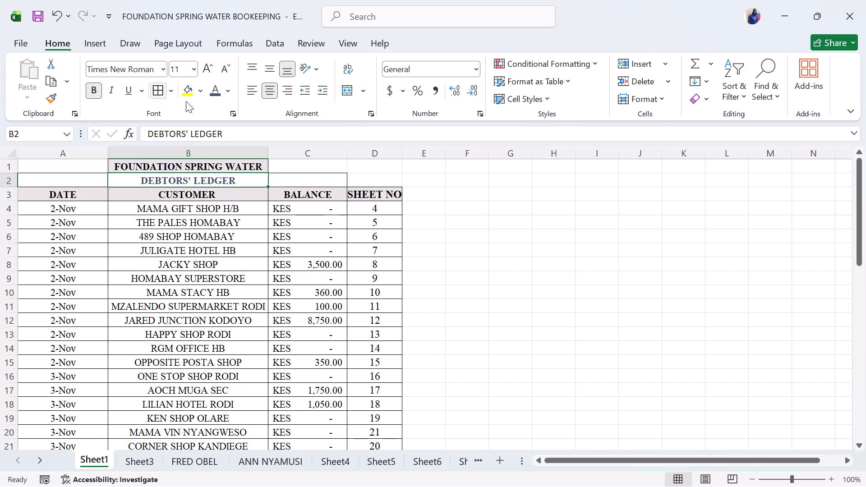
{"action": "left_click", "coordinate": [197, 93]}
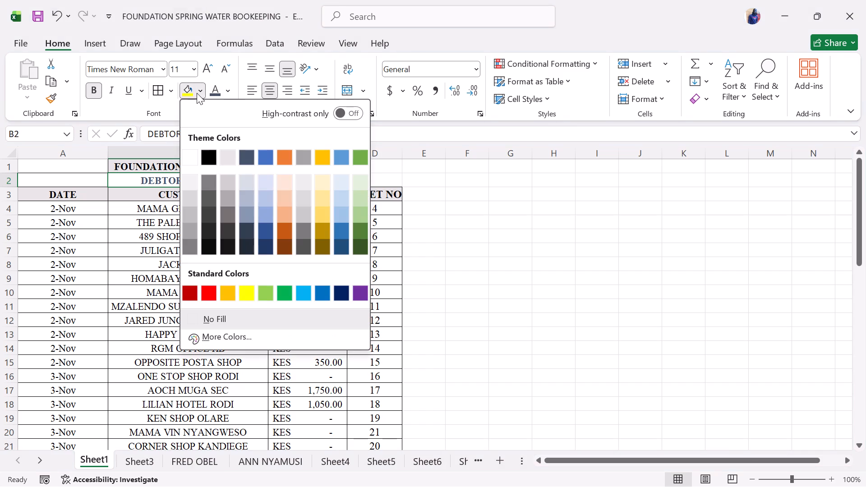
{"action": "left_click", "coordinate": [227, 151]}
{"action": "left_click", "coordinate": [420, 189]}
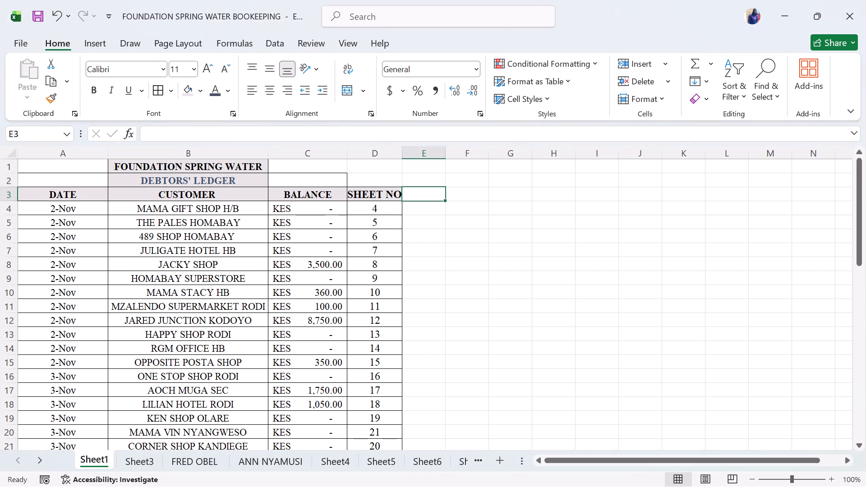
Fill the DEBTORS' LEDGER heading cell B2 with the gold theme colour.
{"action": "left_click", "coordinate": [203, 180]}
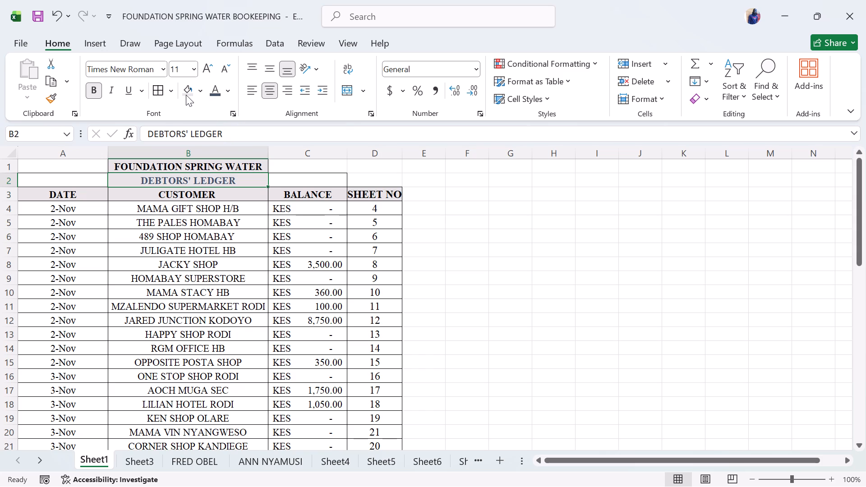
{"action": "left_click", "coordinate": [204, 94]}
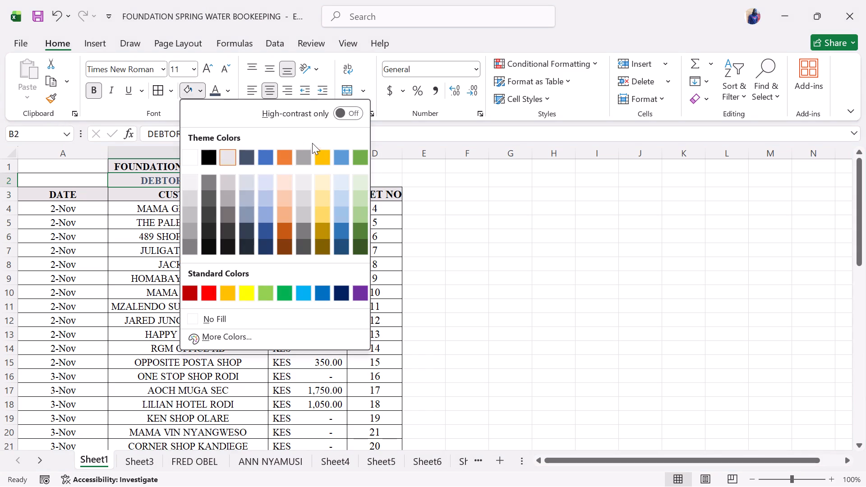
{"action": "left_click", "coordinate": [316, 153]}
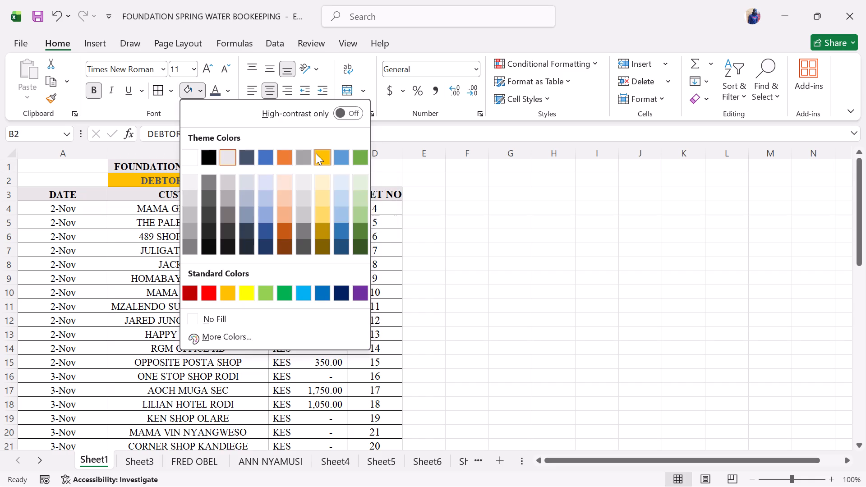
{"action": "left_click_drag", "start_coordinate": [382, 199], "coordinate": [176, 165]}
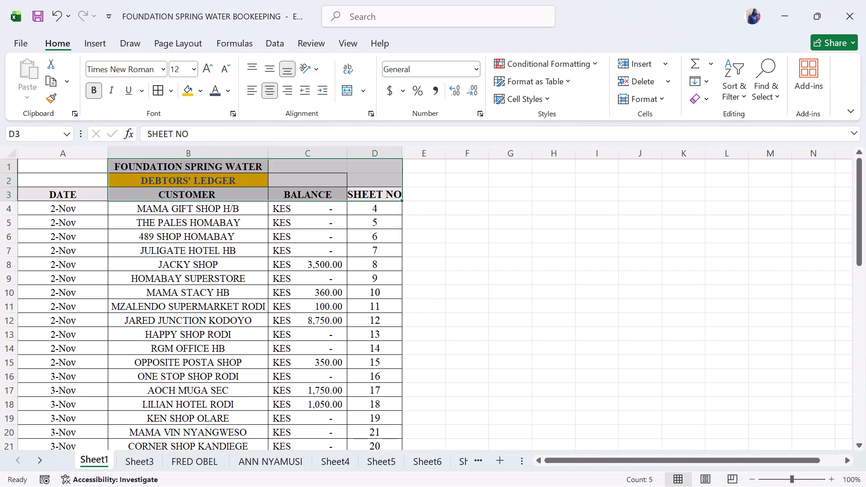
{"action": "left_click", "coordinate": [176, 165]}
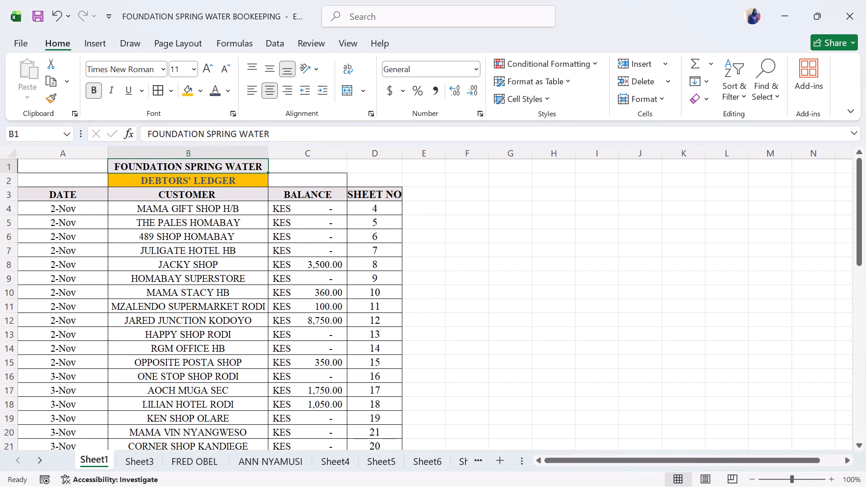
{"action": "left_click", "coordinate": [454, 230]}
Look over the debtors' ledger from its headings down to the total row and the stock balance table.
{"action": "scroll", "coordinate": [484, 270], "scroll_direction": "down", "scroll_amount": 1}
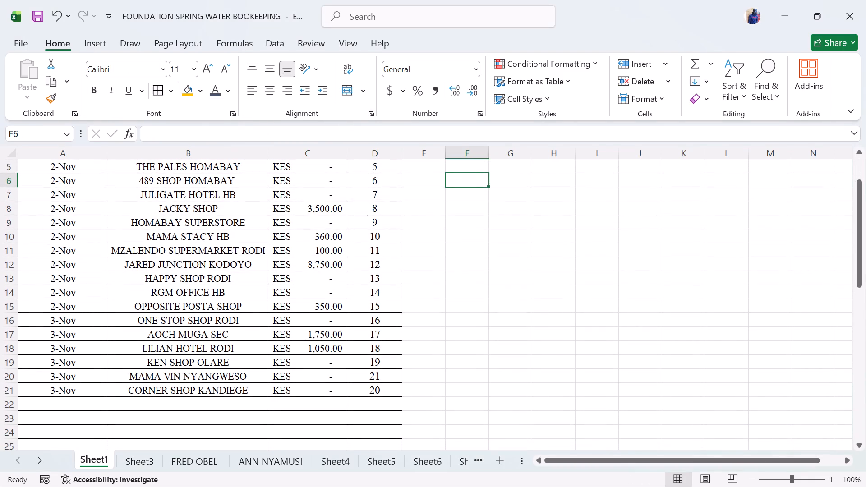
{"action": "scroll", "coordinate": [484, 265], "scroll_direction": "down", "scroll_amount": 1}
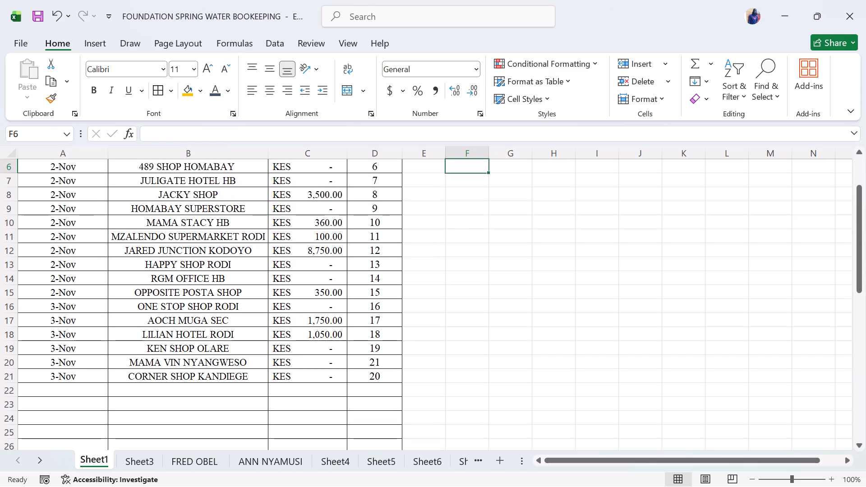
{"action": "scroll", "coordinate": [484, 265], "scroll_direction": "down", "scroll_amount": 2}
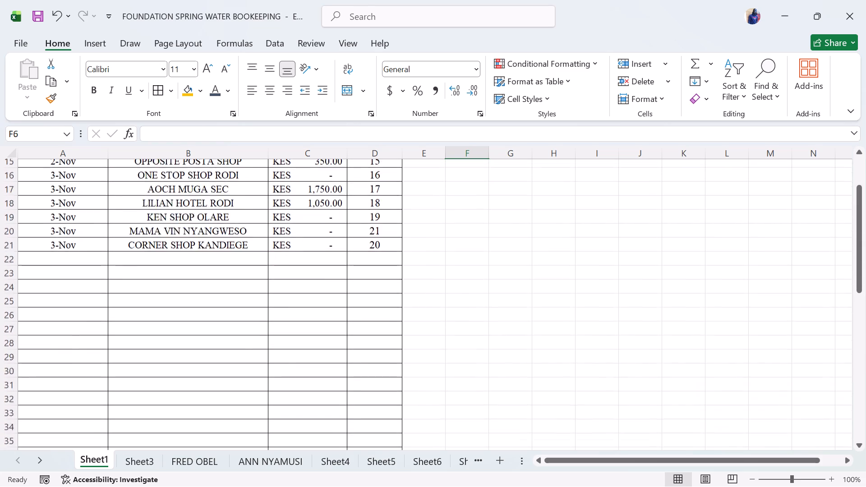
{"action": "scroll", "coordinate": [484, 265], "scroll_direction": "down", "scroll_amount": 1}
{"action": "scroll", "coordinate": [484, 265], "scroll_direction": "up", "scroll_amount": 2}
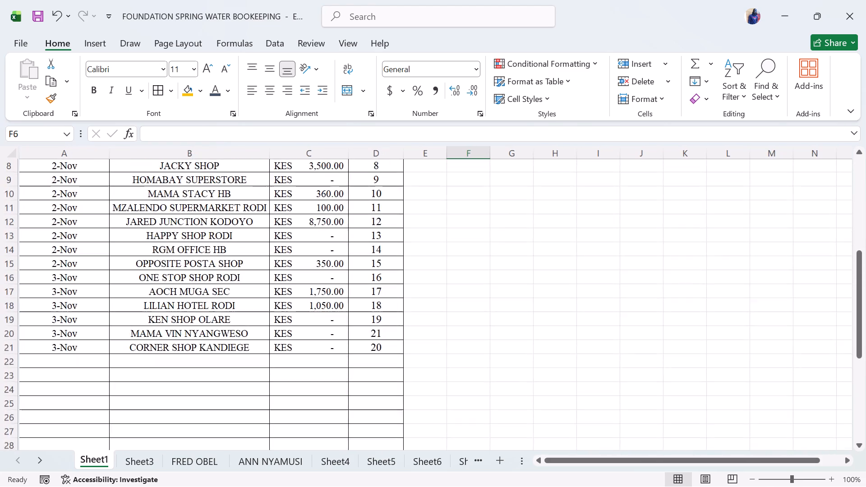
{"action": "scroll", "coordinate": [484, 265], "scroll_direction": "up", "scroll_amount": 3}
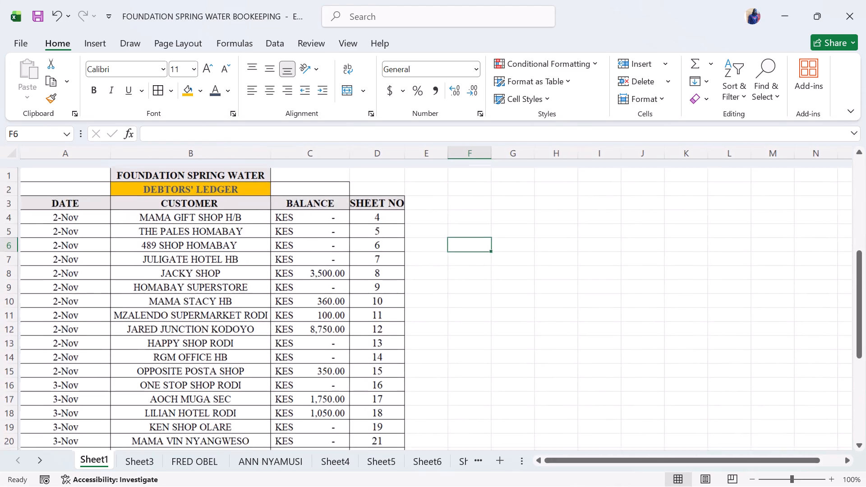
{"action": "left_click", "coordinate": [211, 179]}
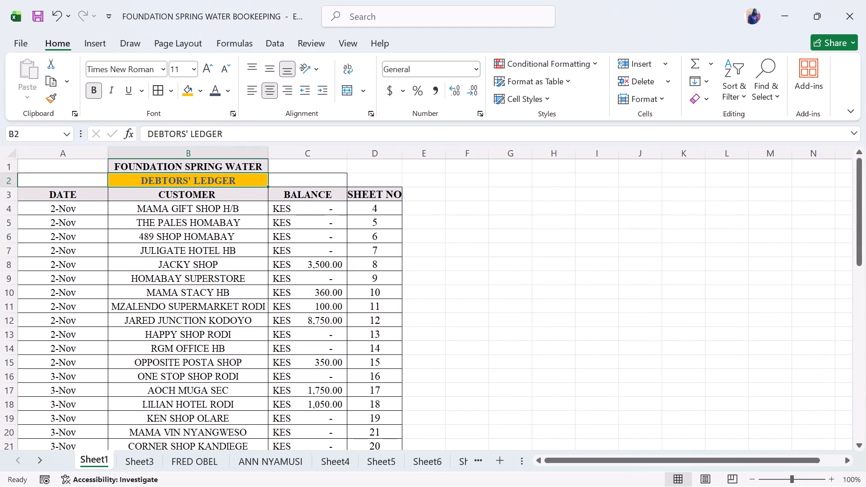
{"action": "scroll", "coordinate": [494, 317], "scroll_direction": "down", "scroll_amount": 7}
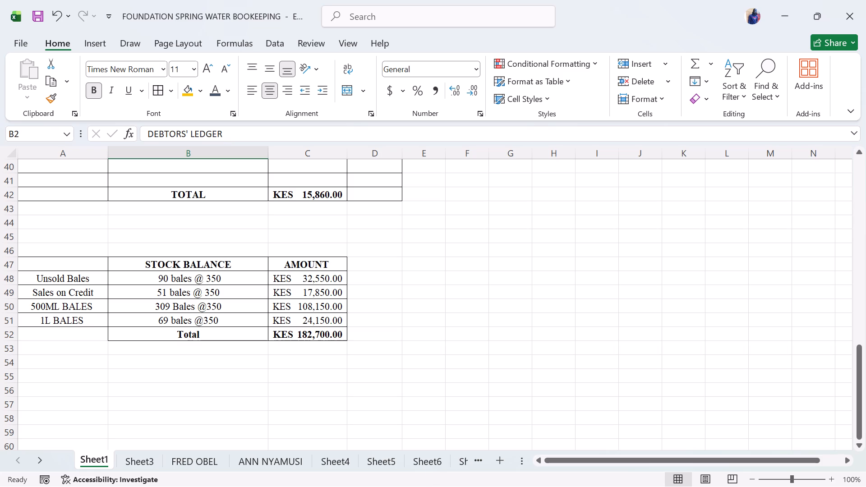
In the Corner Shop Kandiege ledger on Sheet20, insert a blank row at row 10.
{"action": "triple_click", "coordinate": [37, 460]}
{"action": "triple_click", "coordinate": [37, 460]}
{"action": "triple_click", "coordinate": [37, 460]}
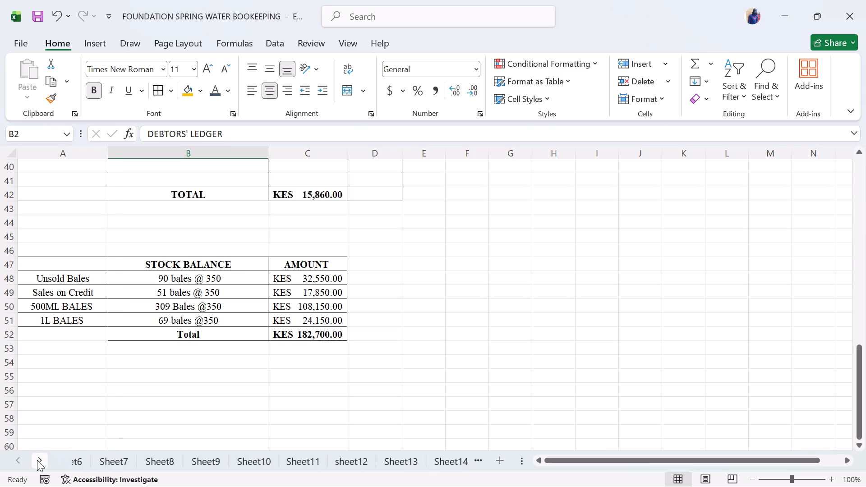
{"action": "triple_click", "coordinate": [37, 460]}
{"action": "triple_click", "coordinate": [37, 460]}
{"action": "triple_click", "coordinate": [37, 460]}
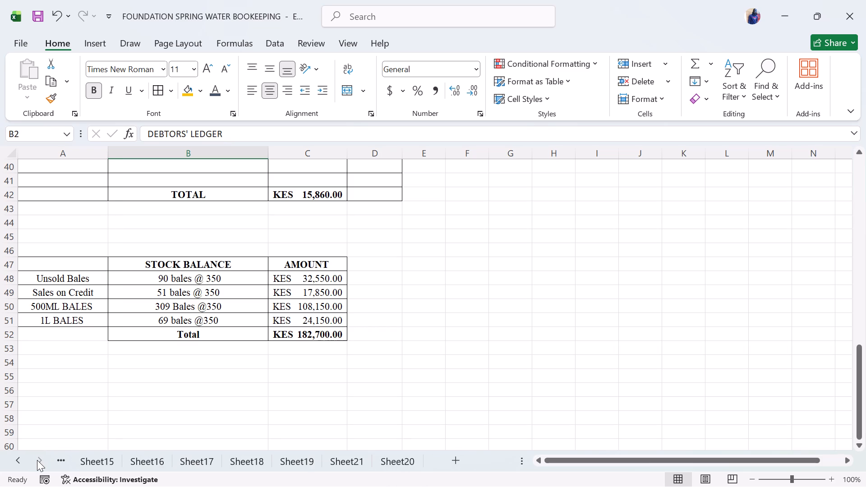
{"action": "left_click", "coordinate": [37, 460]}
{"action": "left_click", "coordinate": [388, 460]}
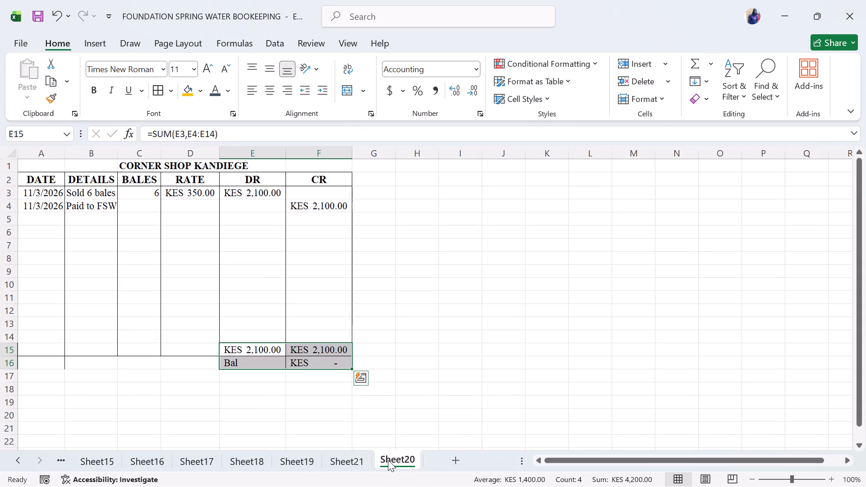
{"action": "left_click", "coordinate": [2, 283]}
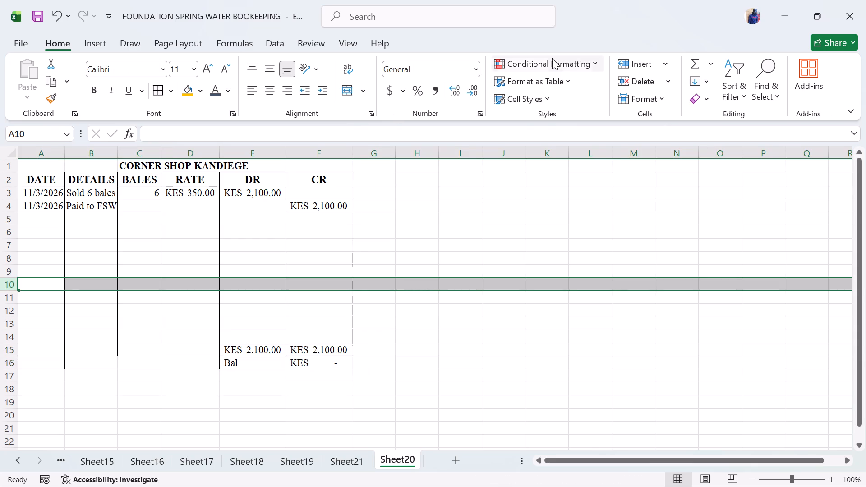
{"action": "left_click", "coordinate": [629, 61]}
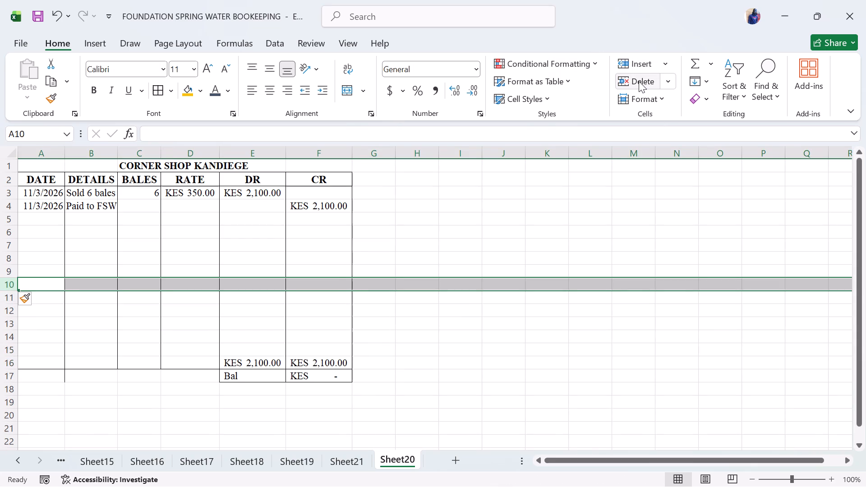
Delete two blank rows at row 10 of the Corner Shop Kandiege ledger.
{"action": "left_click", "coordinate": [639, 81]}
{"action": "left_click", "coordinate": [639, 81]}
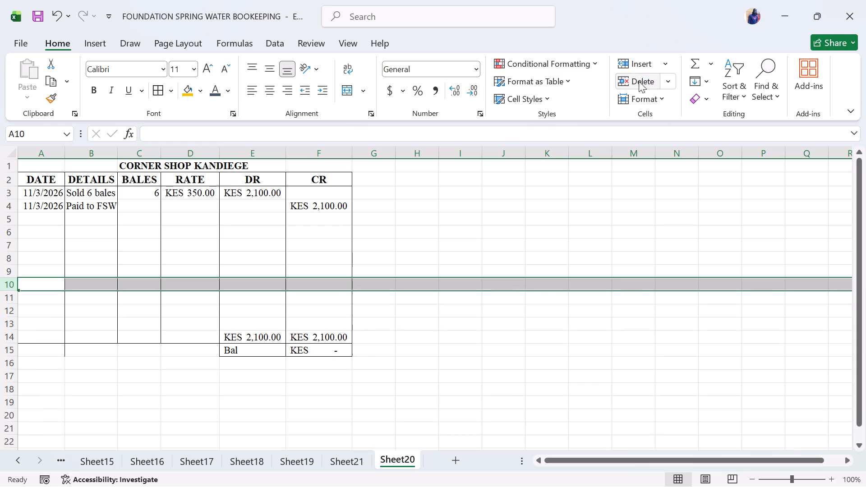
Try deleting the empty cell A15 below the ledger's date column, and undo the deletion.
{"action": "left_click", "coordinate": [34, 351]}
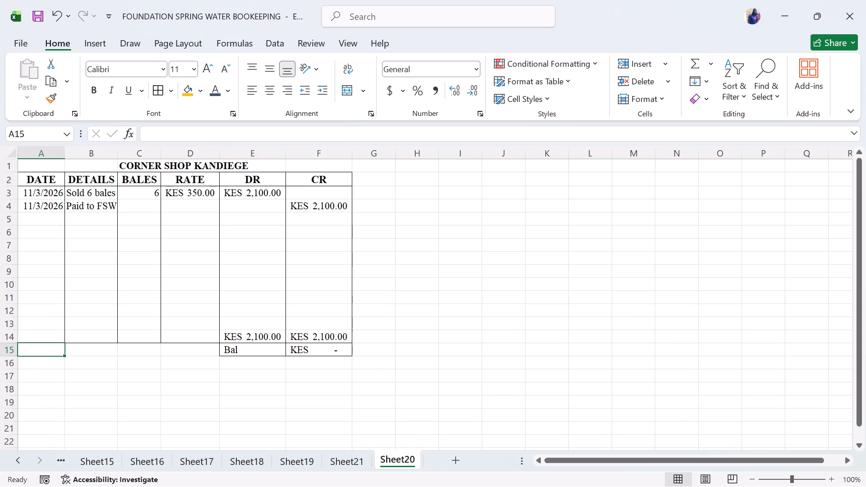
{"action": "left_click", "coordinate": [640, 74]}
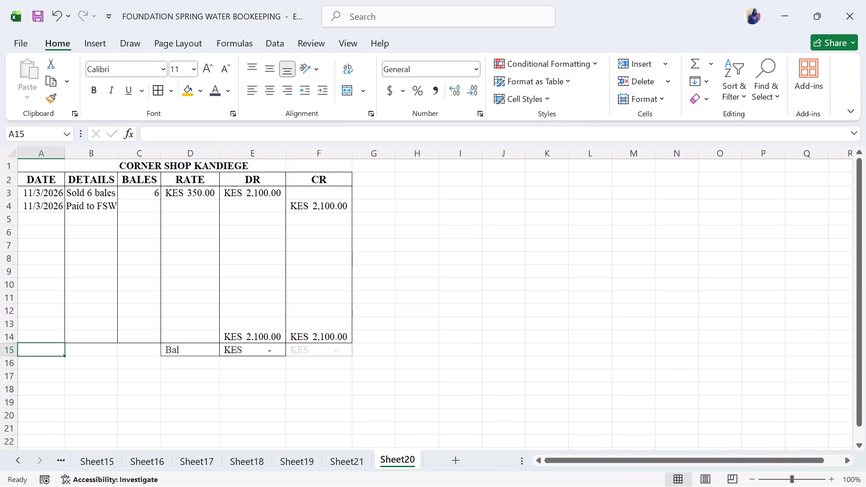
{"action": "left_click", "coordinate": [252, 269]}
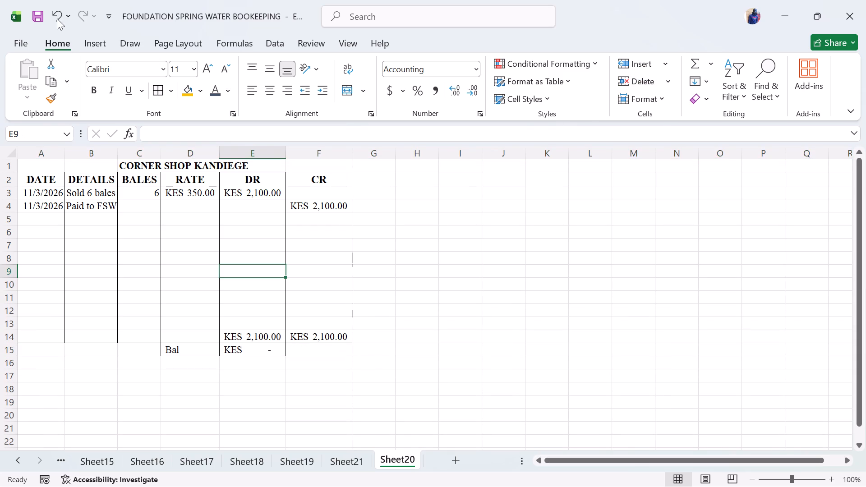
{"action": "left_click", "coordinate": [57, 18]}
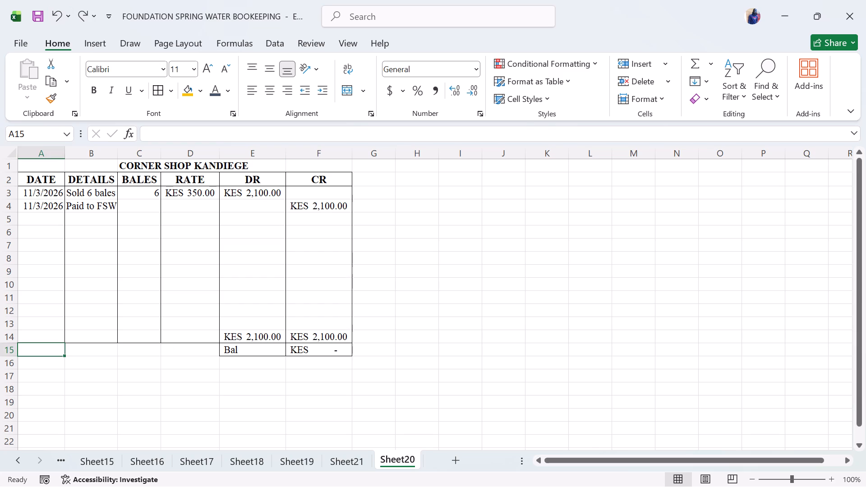
Save the workbook with the shortened Corner Shop Kandiege ledger.
{"action": "left_click", "coordinate": [377, 312]}
{"action": "left_click", "coordinate": [33, 13]}
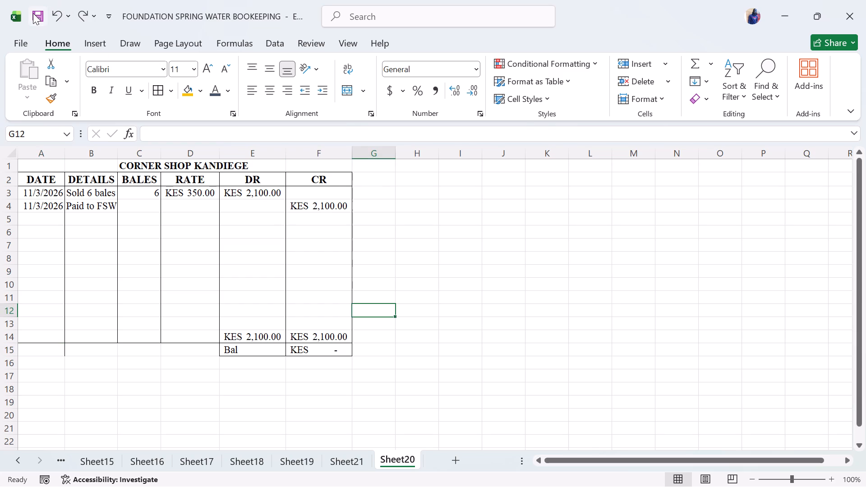
{"action": "scroll", "coordinate": [470, 375], "scroll_direction": "down", "scroll_amount": 1}
{"action": "scroll", "coordinate": [470, 375], "scroll_direction": "up", "scroll_amount": 1}
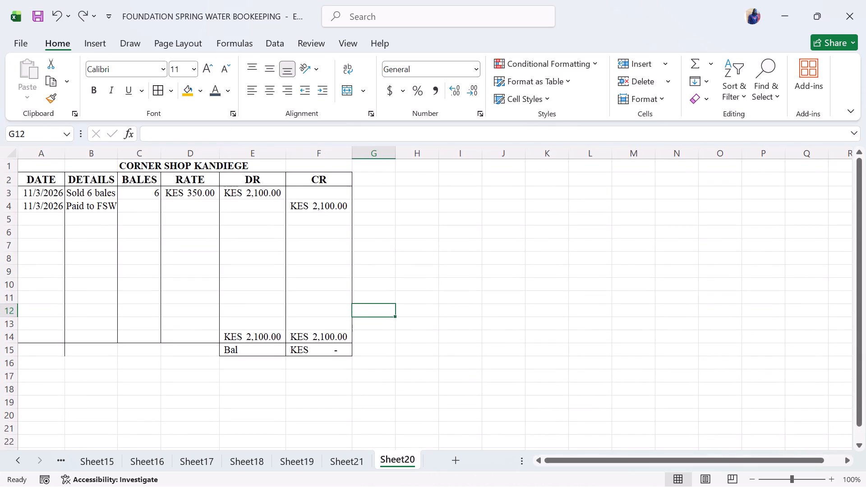
{"action": "left_click", "coordinate": [318, 340]}
{"action": "left_click", "coordinate": [325, 349]}
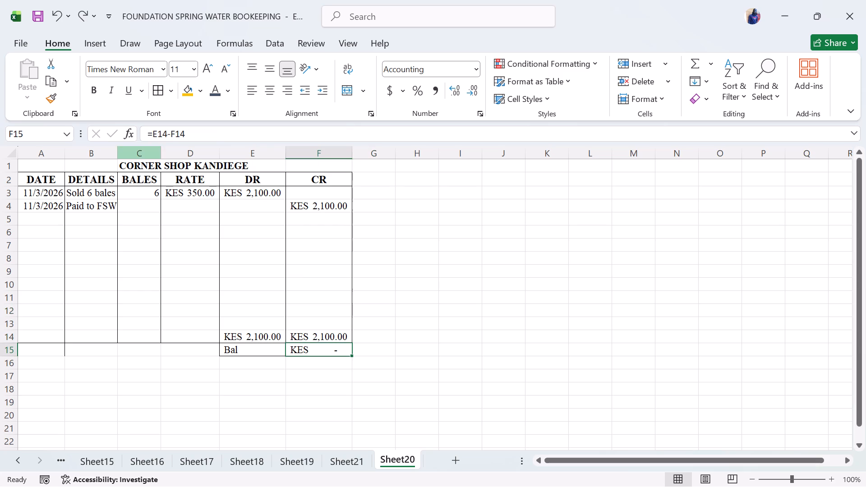
{"action": "left_click", "coordinate": [28, 9]}
{"action": "double_click", "coordinate": [36, 11]}
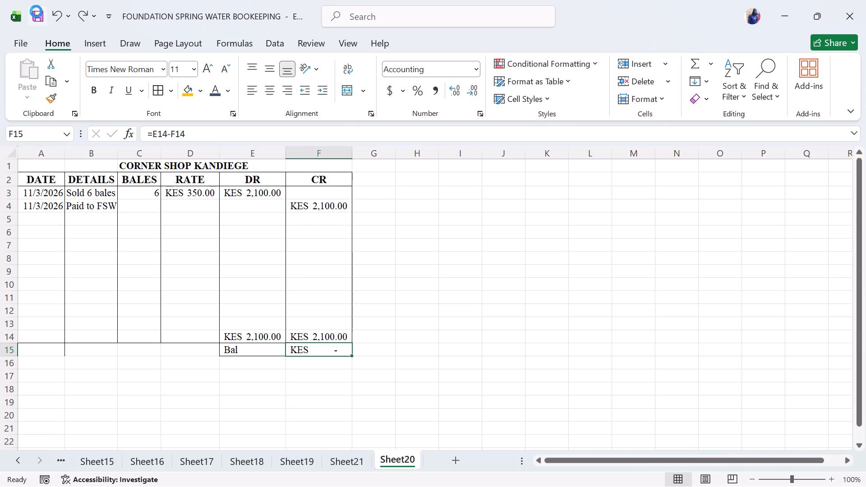
{"action": "left_click", "coordinate": [36, 11]}
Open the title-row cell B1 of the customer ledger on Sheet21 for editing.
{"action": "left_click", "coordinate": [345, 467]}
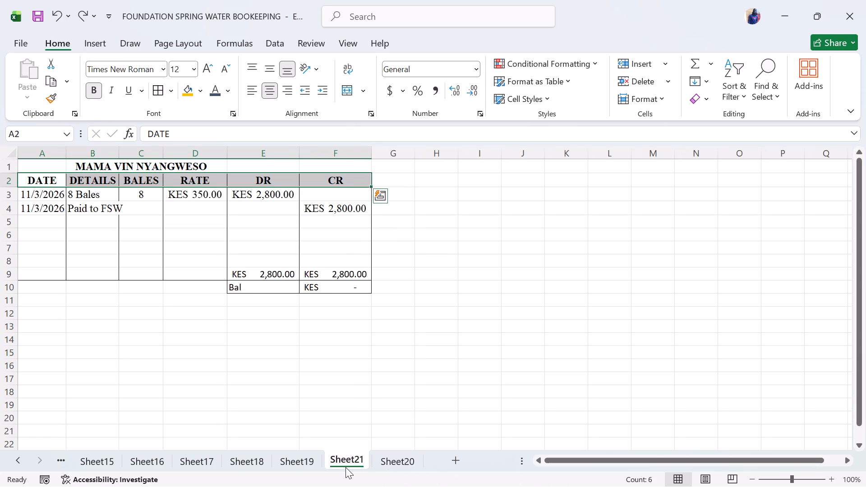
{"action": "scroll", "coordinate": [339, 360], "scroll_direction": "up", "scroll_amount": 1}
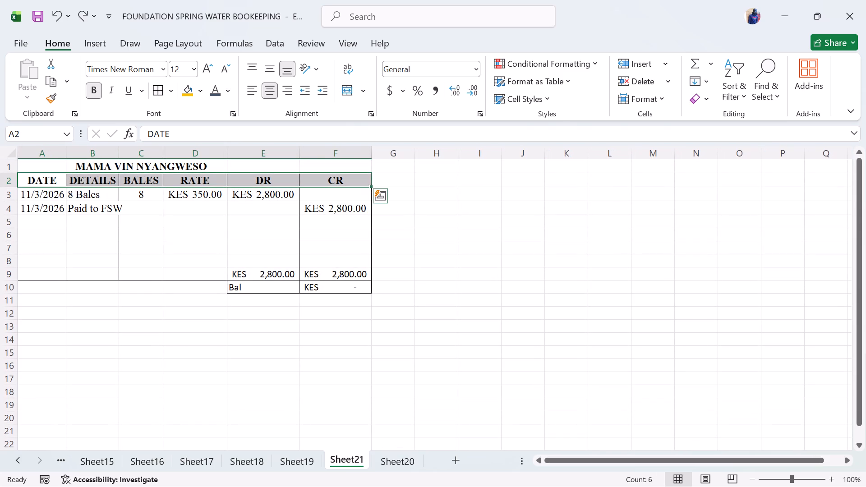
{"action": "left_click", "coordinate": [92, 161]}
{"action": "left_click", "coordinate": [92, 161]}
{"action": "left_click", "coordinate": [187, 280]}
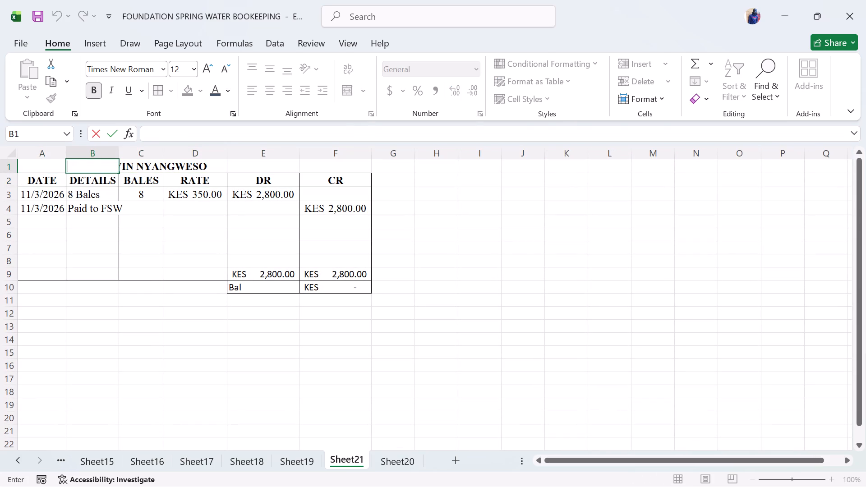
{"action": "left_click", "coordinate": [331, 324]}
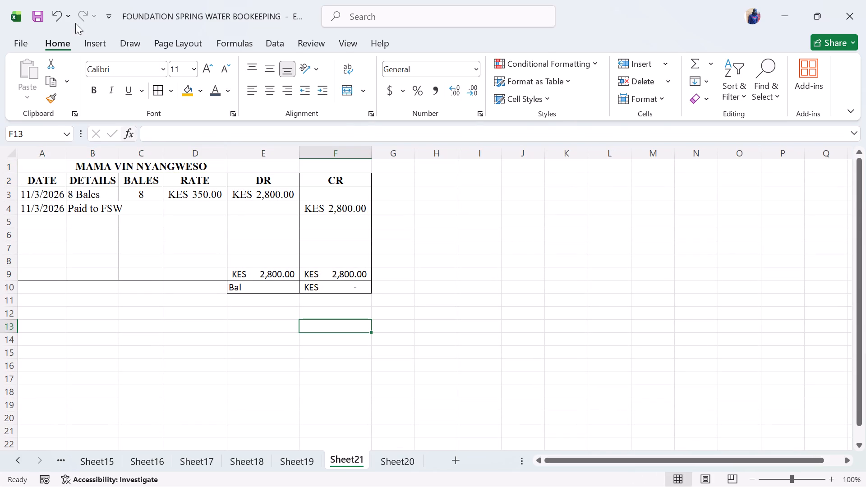
Save the workbook from Sheet21.
{"action": "left_click", "coordinate": [41, 15]}
{"action": "left_click", "coordinate": [413, 217]}
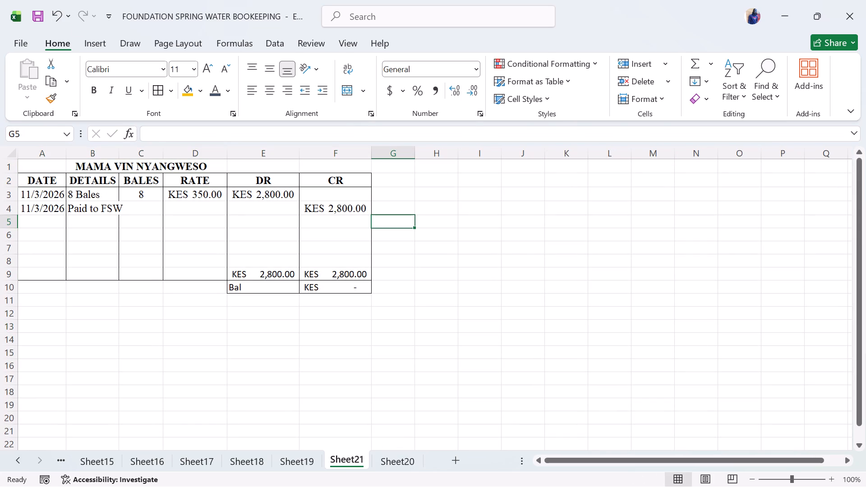
Return to the Corner Shop Kandiege ledger on Sheet20 and select the whole blank row 11.
{"action": "left_click", "coordinate": [386, 457]}
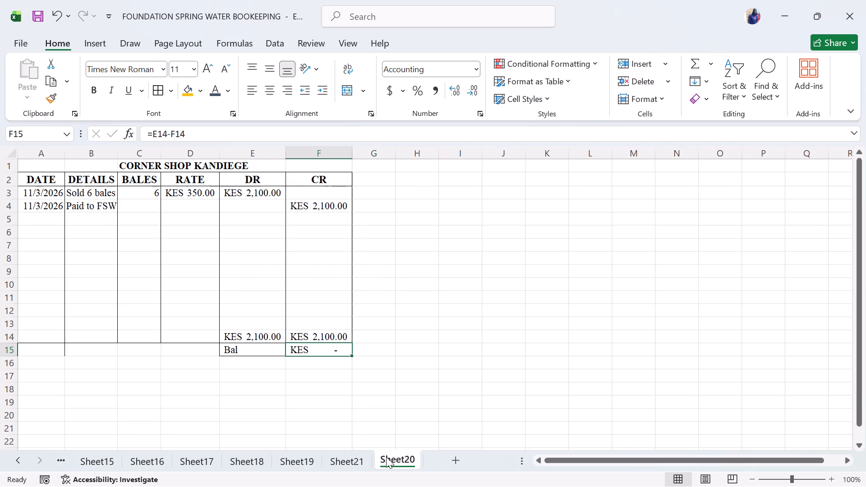
{"action": "left_click", "coordinate": [7, 298]}
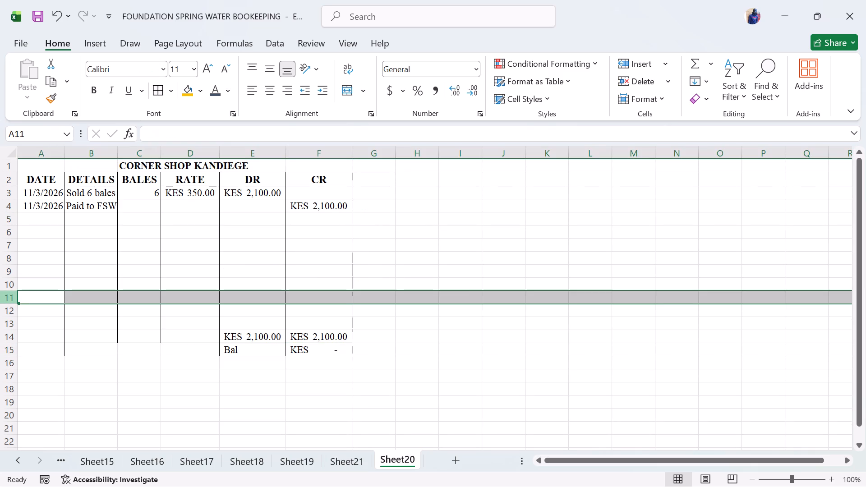
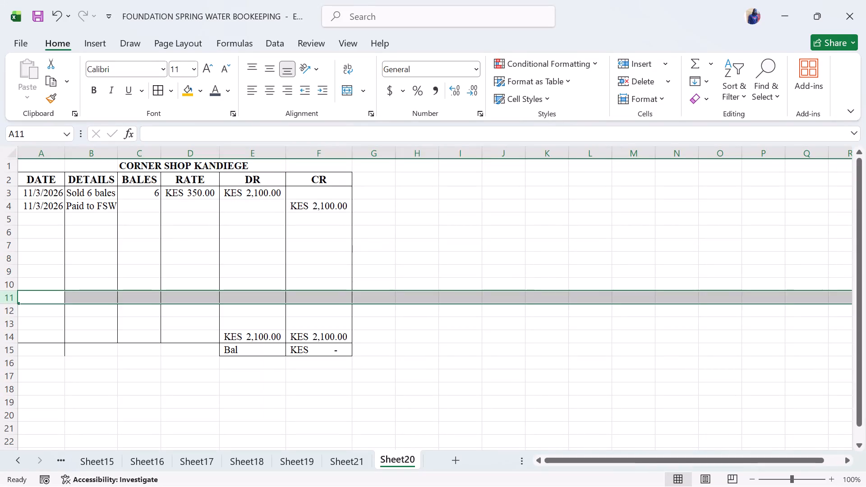
Deselect row 11 on Sheet20 and save the workbook.
{"action": "left_click", "coordinate": [433, 263]}
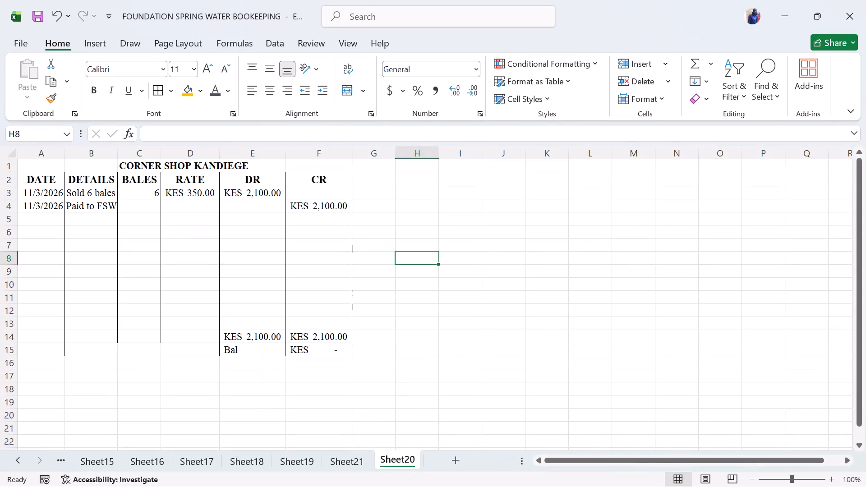
{"action": "left_click", "coordinate": [36, 22]}
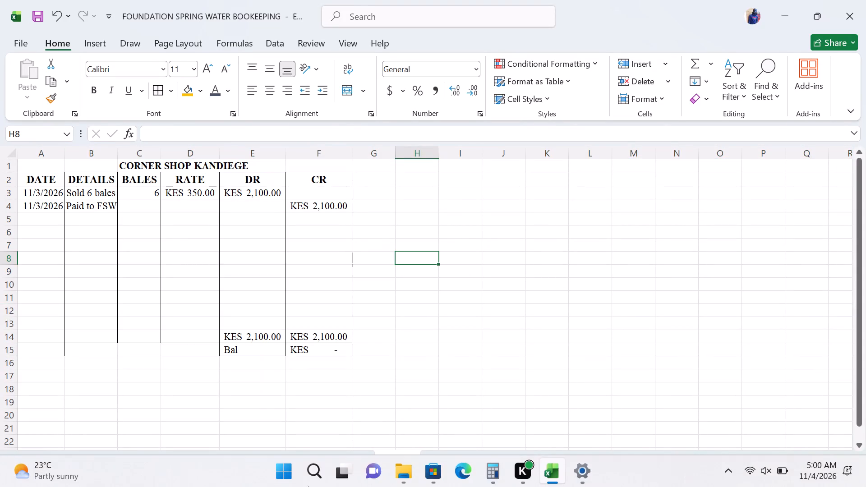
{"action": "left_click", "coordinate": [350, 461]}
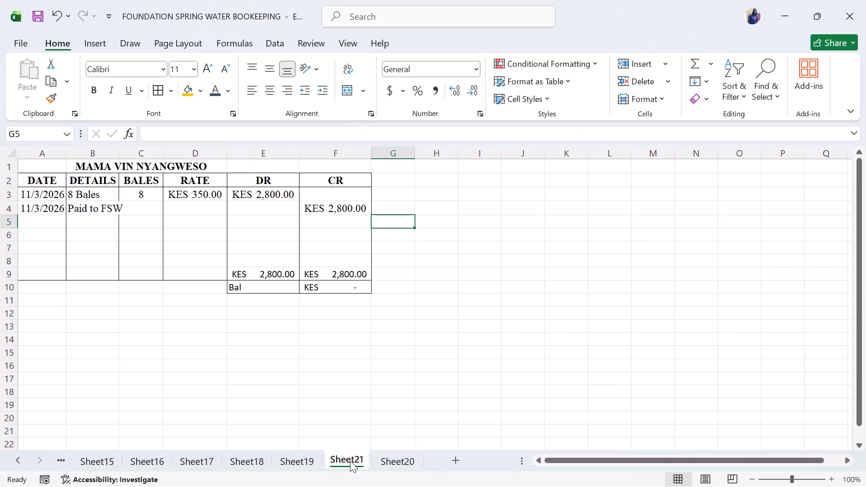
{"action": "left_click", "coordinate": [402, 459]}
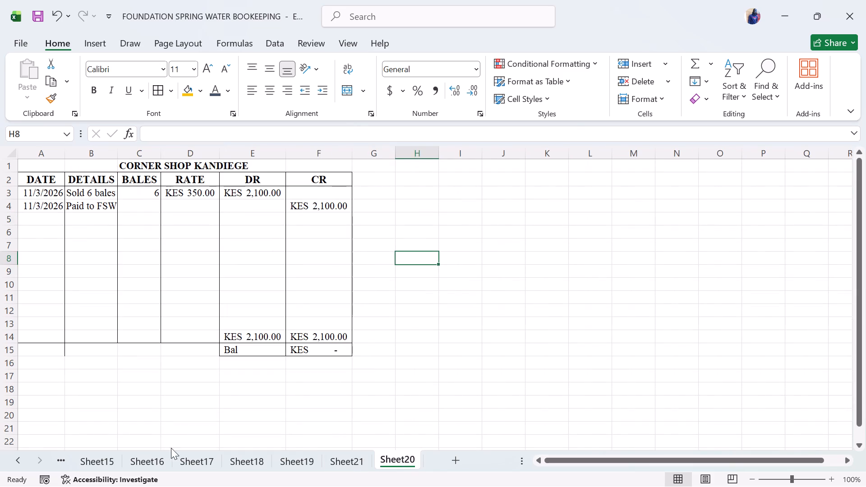
Add a new worksheet after Sheet20 and enter the ledger heading ALAM SHOP KODULA in cell C1.
{"action": "left_click", "coordinate": [454, 457]}
{"action": "left_click", "coordinate": [138, 166]}
{"action": "type", "text": "AALM S"}
{"action": "key", "text": "BackSpace"}
{"action": "key", "text": "BackSpace"}
{"action": "key", "text": "BackSpace"}
{"action": "key", "text": "BackSpace"}
{"action": "key", "text": "BackSpace"}
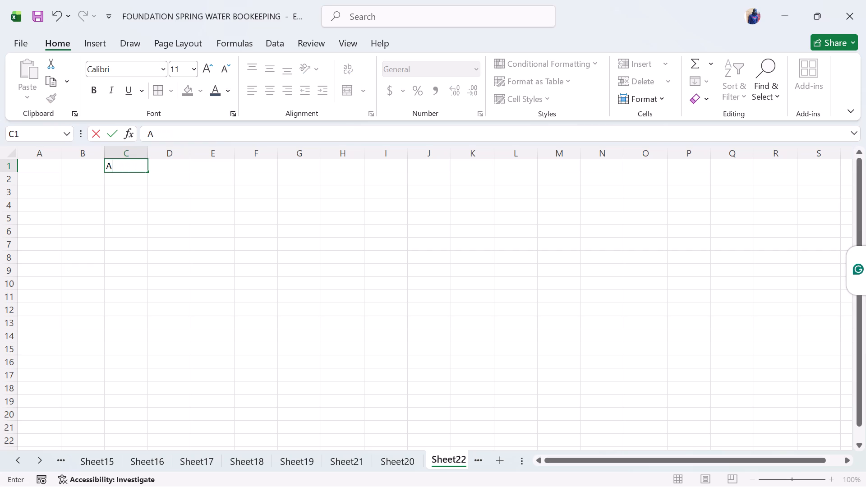
{"action": "type", "text": "LAM SHOP KODULLA"}
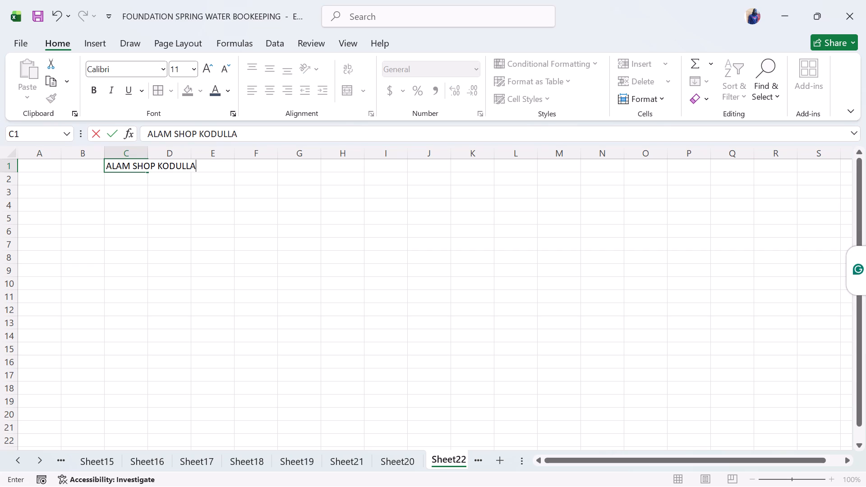
{"action": "key", "text": "BackSpace"}
{"action": "key", "text": "BackSpace"}
{"action": "key", "text": "BackSpace"}
{"action": "type", "text": "LA"}
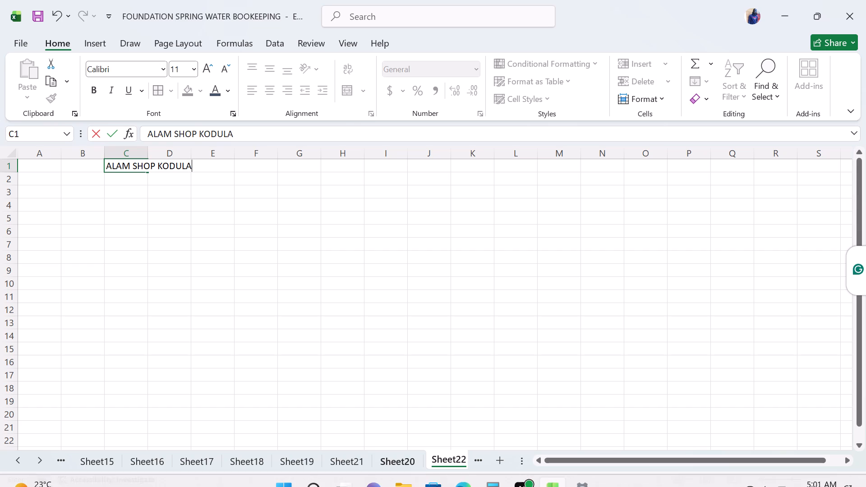
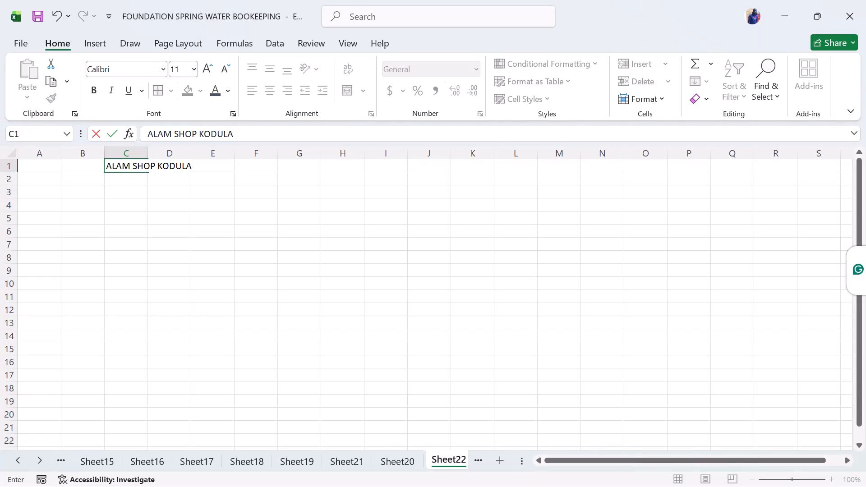
Copy the DATE to CR column headings in A2:F2 of Sheet20 into row 2 of Sheet22.
{"action": "left_click", "coordinate": [39, 183]}
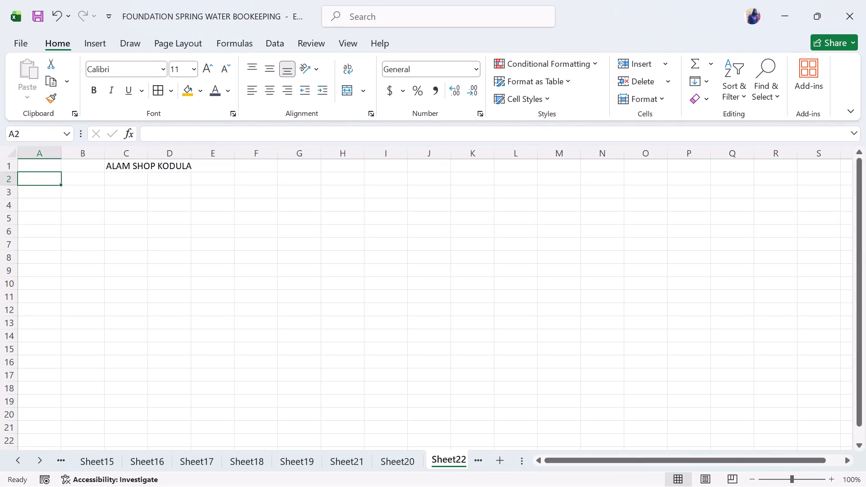
{"action": "left_click", "coordinate": [401, 463]}
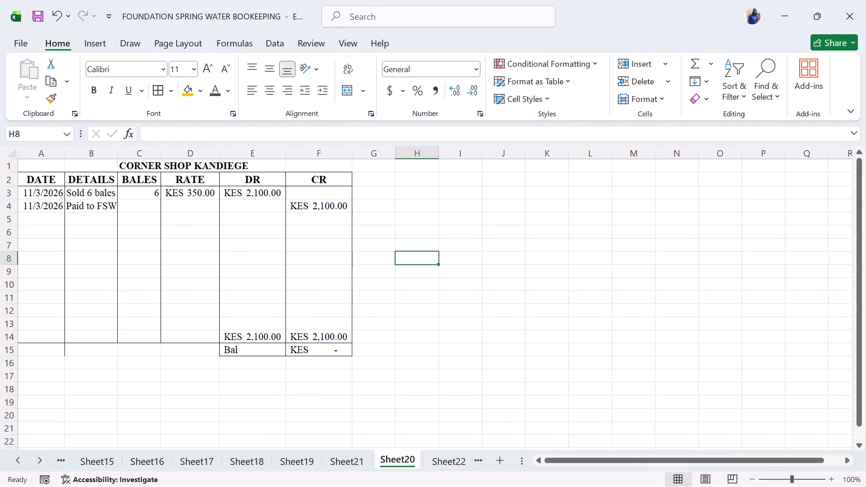
{"action": "left_click_drag", "start_coordinate": [36, 179], "coordinate": [332, 182]}
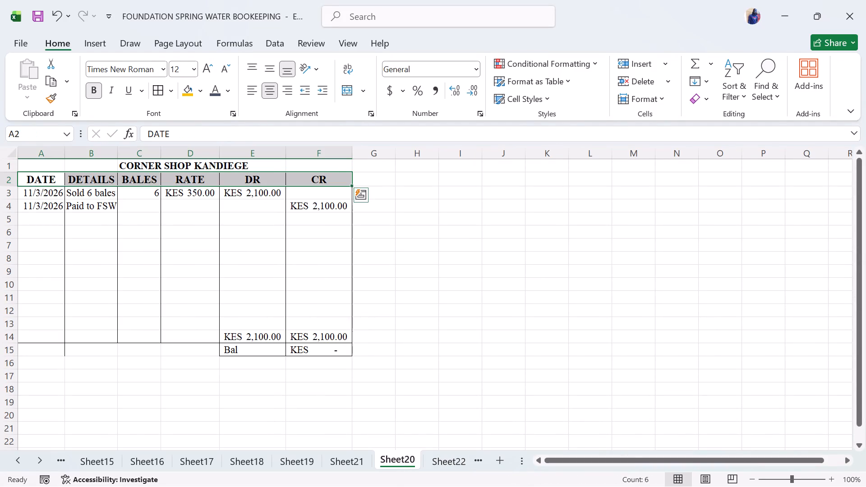
{"action": "key", "text": "ctrl+c"}
{"action": "left_click", "coordinate": [456, 457]}
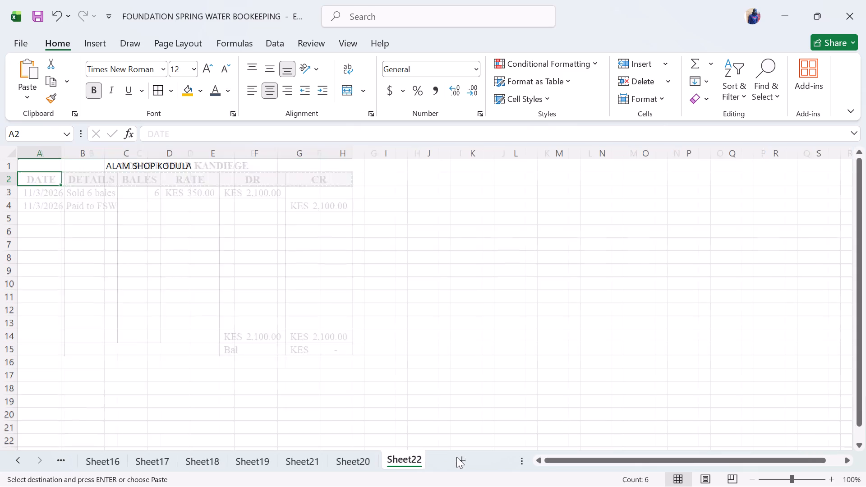
{"action": "left_click", "coordinate": [55, 184]}
{"action": "left_click_drag", "start_coordinate": [45, 175], "coordinate": [108, 182]}
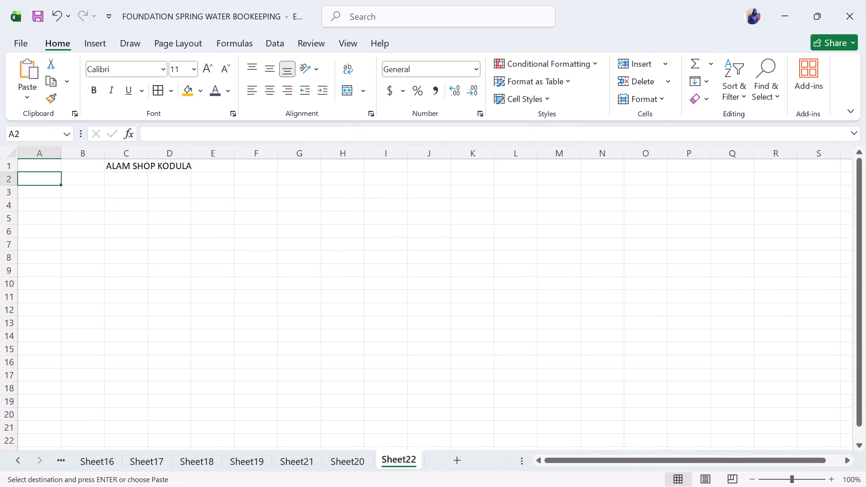
{"action": "left_click_drag", "start_coordinate": [108, 182], "coordinate": [421, 177]}
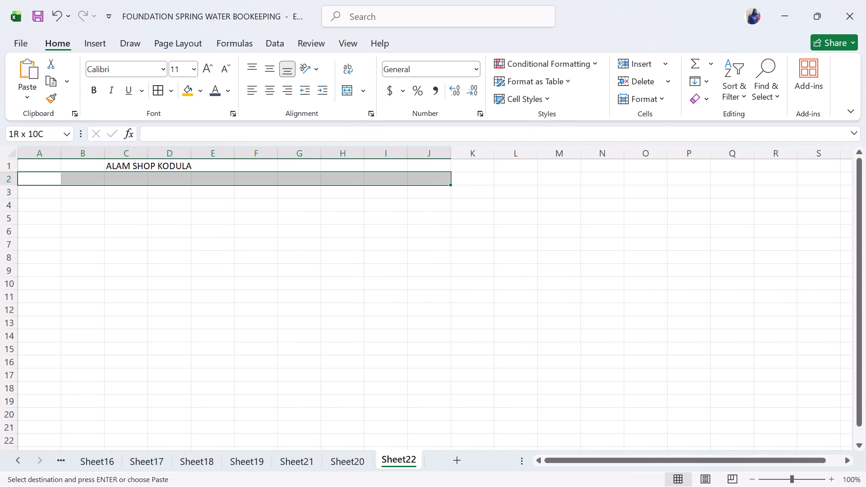
{"action": "left_click_drag", "start_coordinate": [421, 177], "coordinate": [422, 177]}
{"action": "left_click", "coordinate": [40, 178]}
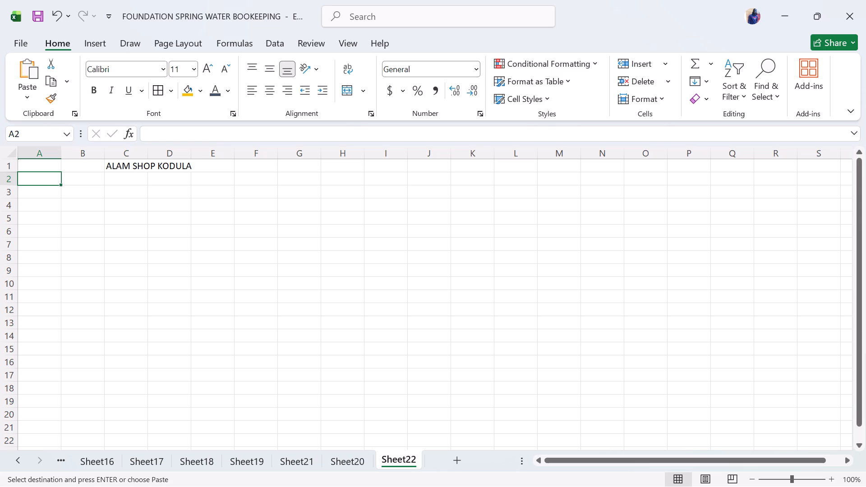
{"action": "left_click_drag", "start_coordinate": [40, 178], "coordinate": [323, 178]}
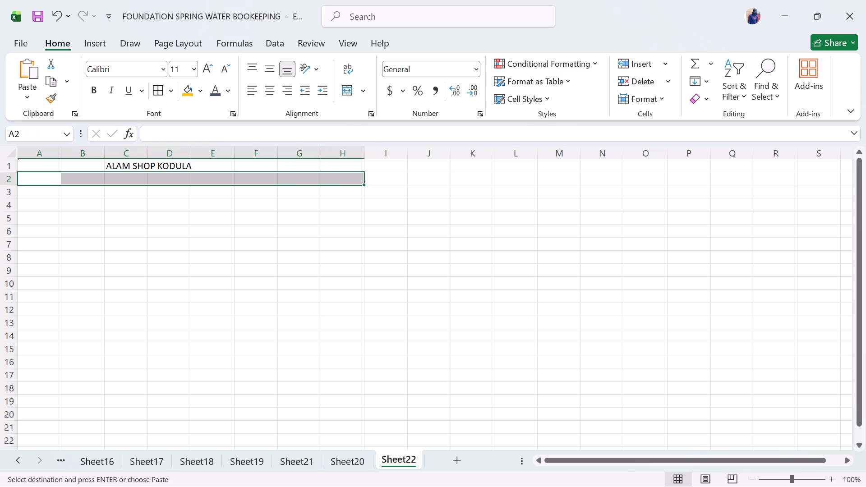
{"action": "key", "text": "ctrl+v"}
{"action": "left_click", "coordinate": [39, 178]}
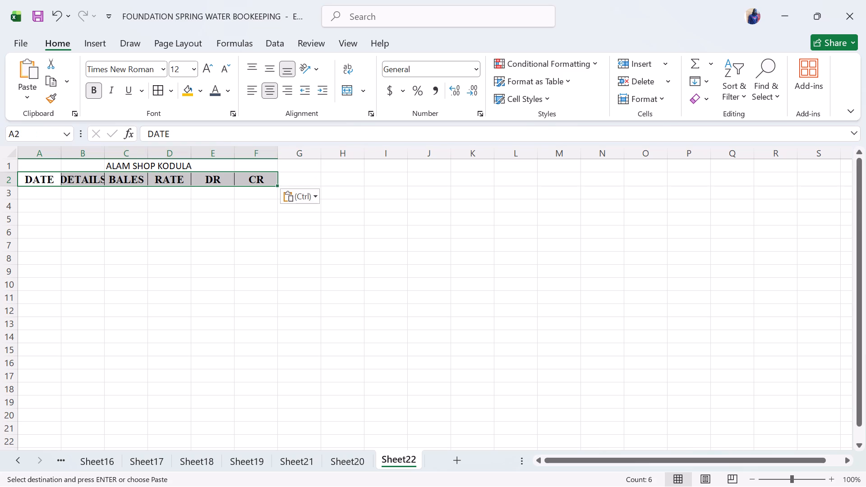
Fit the DETAILS column to its contents and make the BALES column slightly wider than the BALES heading.
{"action": "left_click", "coordinate": [99, 154]}
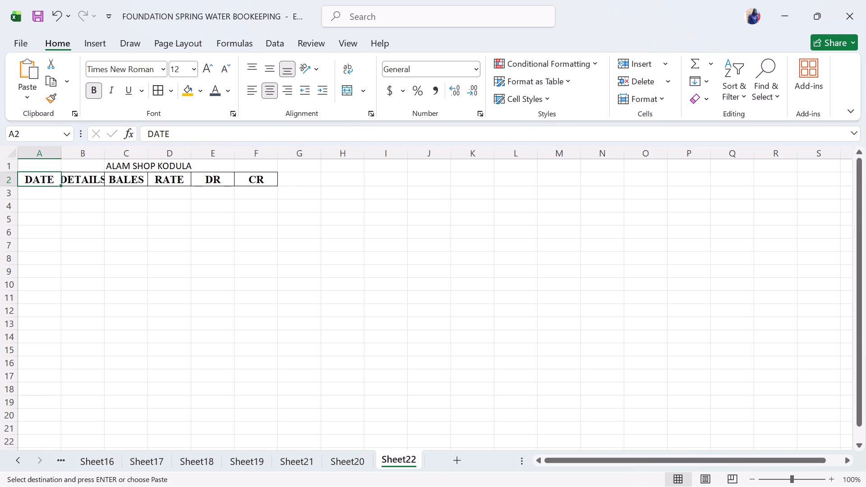
{"action": "double_click", "coordinate": [104, 154]}
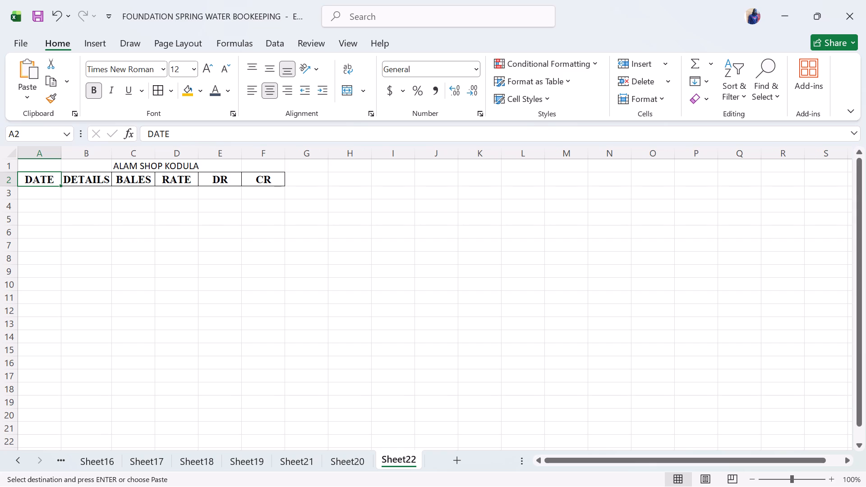
{"action": "double_click", "coordinate": [157, 154]}
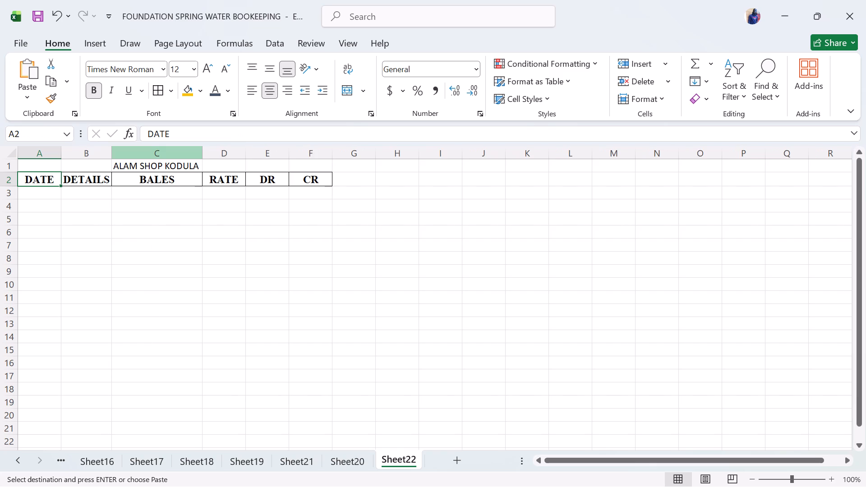
{"action": "left_click_drag", "start_coordinate": [200, 156], "coordinate": [167, 157]}
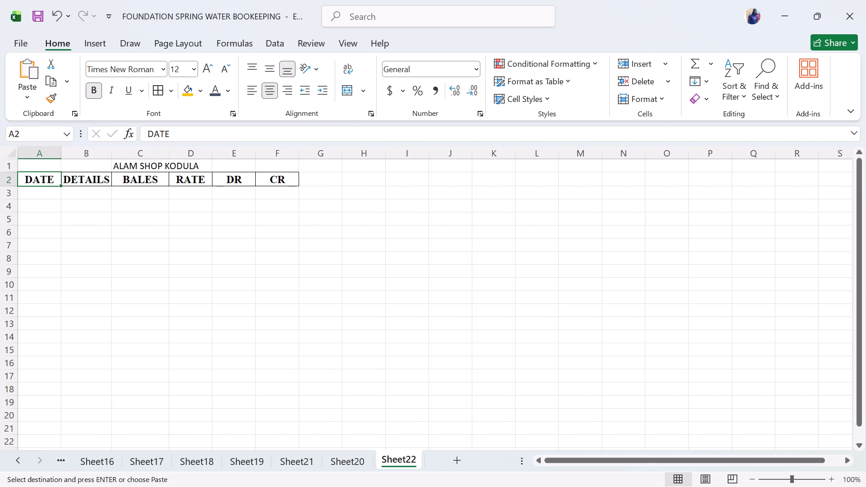
Enter the date 11/3/2024 in cell A3 under DATE.
{"action": "left_click", "coordinate": [46, 192]}
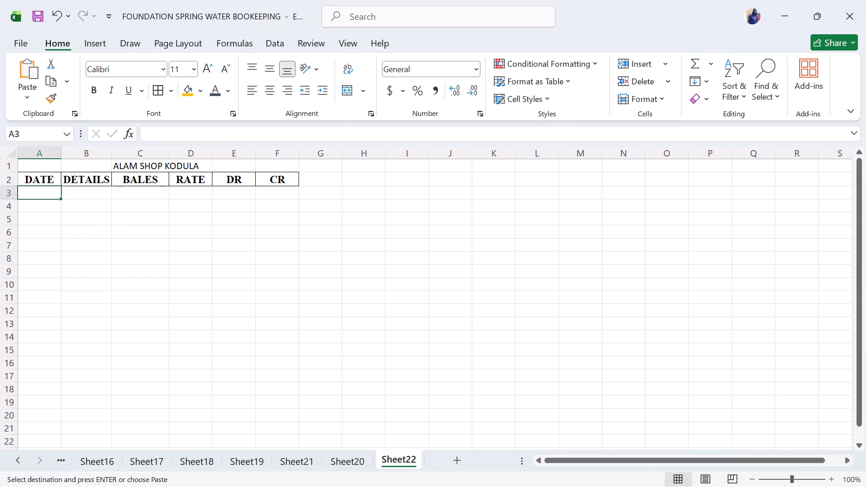
{"action": "type", "text": "11"}
{"action": "type", "text": "/3/"}
{"action": "type", "text": "2024"}
{"action": "left_click", "coordinate": [92, 200]}
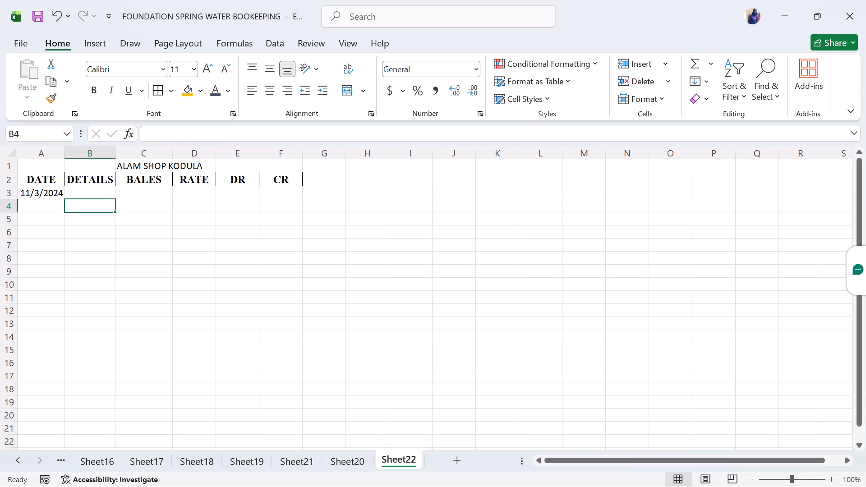
Enter 2 BALES in cell B3 as the details of the first transaction.
{"action": "left_click", "coordinate": [95, 189]}
{"action": "type", "text": "ALAM"}
{"action": "key", "text": "space"}
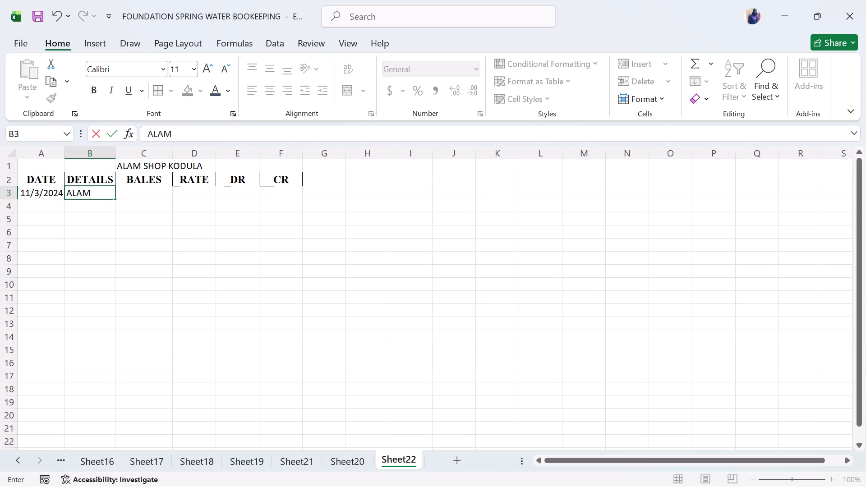
{"action": "key", "text": "BackSpace"}
{"action": "key", "text": "BackSpace"}
{"action": "key", "text": "BackSpace"}
{"action": "key", "text": "BackSpace"}
{"action": "key", "text": "BackSpace"}
{"action": "type", "text": "SOLD"}
{"action": "key", "text": "space"}
{"action": "key", "text": "BackSpace"}
{"action": "key", "text": "BackSpace"}
{"action": "key", "text": "BackSpace"}
{"action": "key", "text": "BackSpace"}
{"action": "key", "text": "BackSpace"}
{"action": "type", "text": "2 BALES"}
{"action": "left_click", "coordinate": [134, 190]}
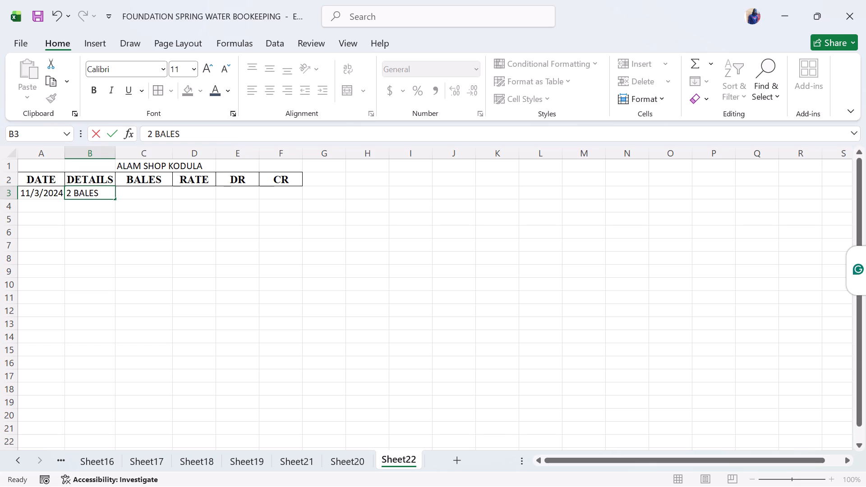
Change the details text in cell B3 to read 2 bales in lower case.
{"action": "left_click", "coordinate": [88, 189]}
{"action": "left_click", "coordinate": [88, 189]}
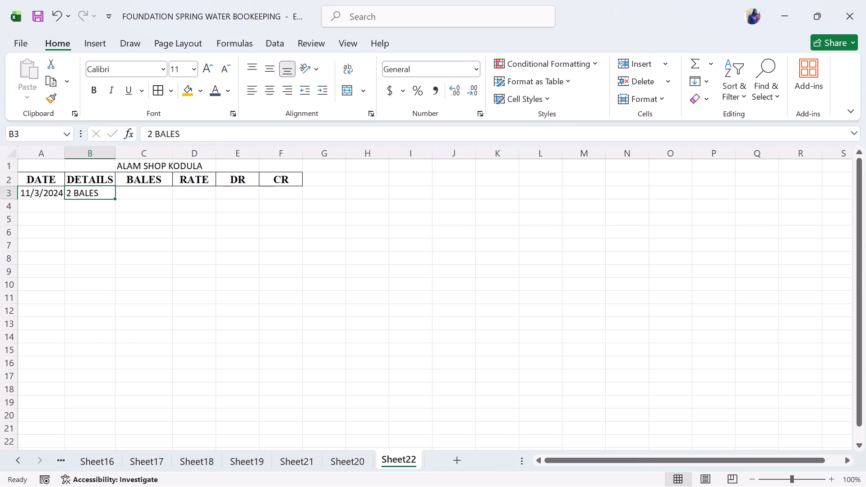
{"action": "double_click", "coordinate": [102, 190]}
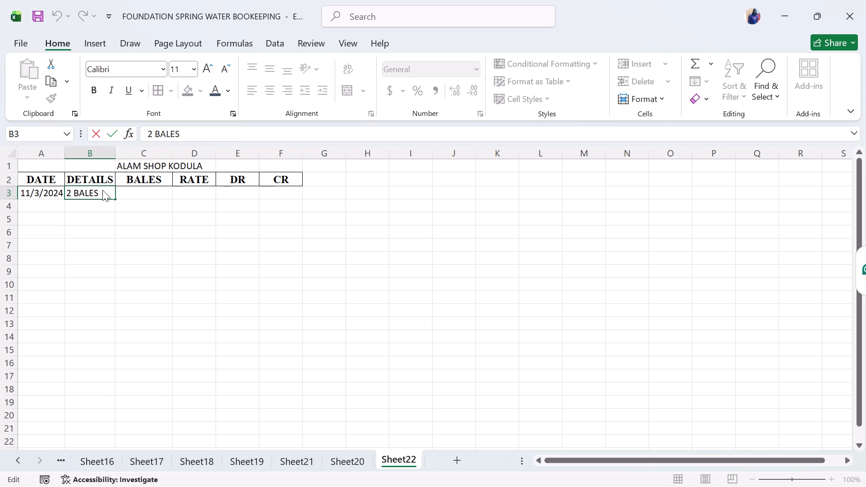
{"action": "key", "text": "BackSpace"}
{"action": "key", "text": "BackSpace"}
{"action": "key", "text": "BackSpace"}
{"action": "key", "text": "BackSpace"}
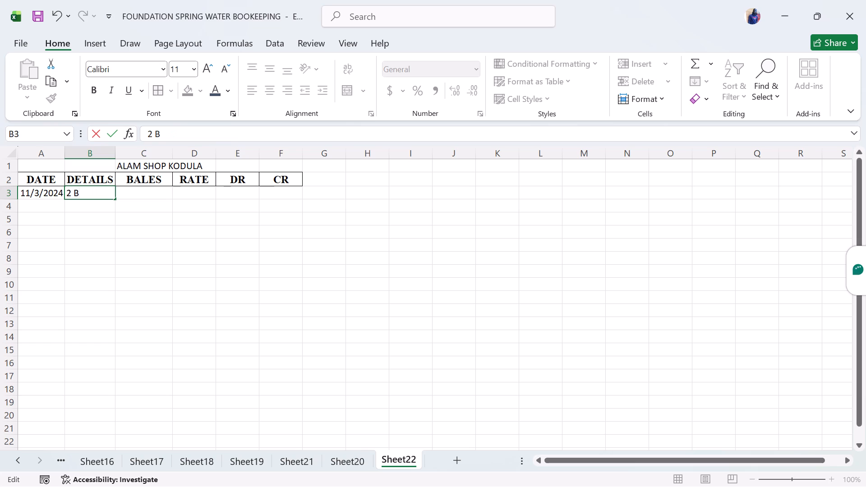
{"action": "key", "text": "BackSpace"}
{"action": "type", "text": "bales"}
Enter 2 under BALES in cell C3 and 350 under RATE in cell D3.
{"action": "left_click", "coordinate": [128, 193]}
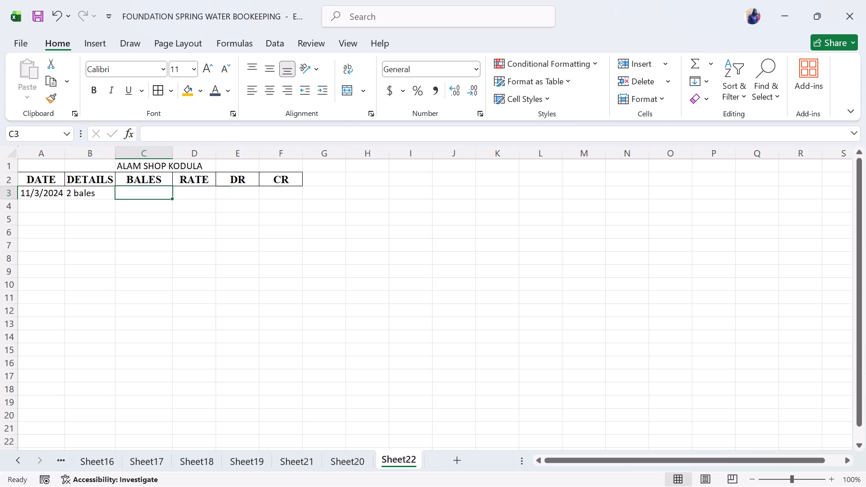
{"action": "key", "text": "2"}
{"action": "left_click", "coordinate": [188, 195]}
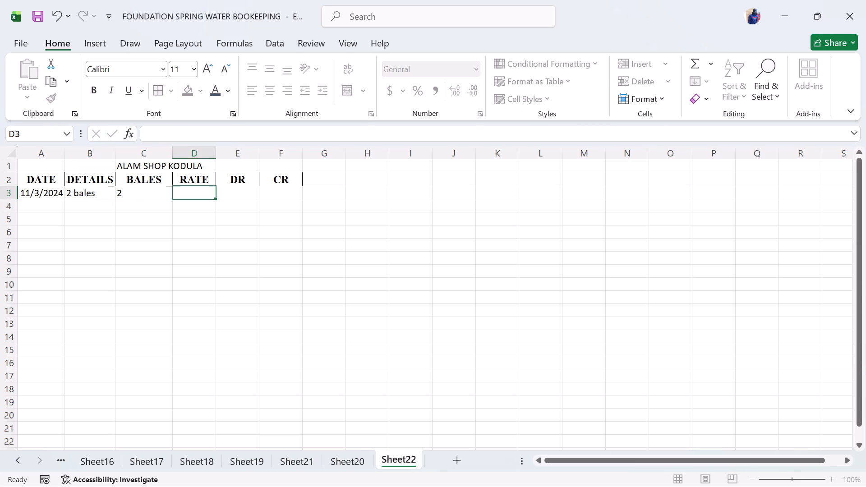
{"action": "type", "text": "350"}
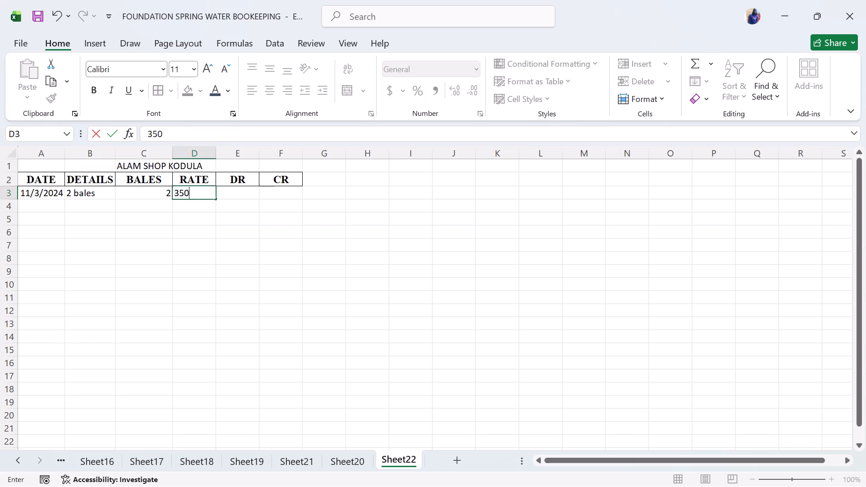
Calculate the DR amount in cell E3 with the formula =C3*D3.
{"action": "left_click", "coordinate": [240, 194]}
{"action": "key", "text": "equal"}
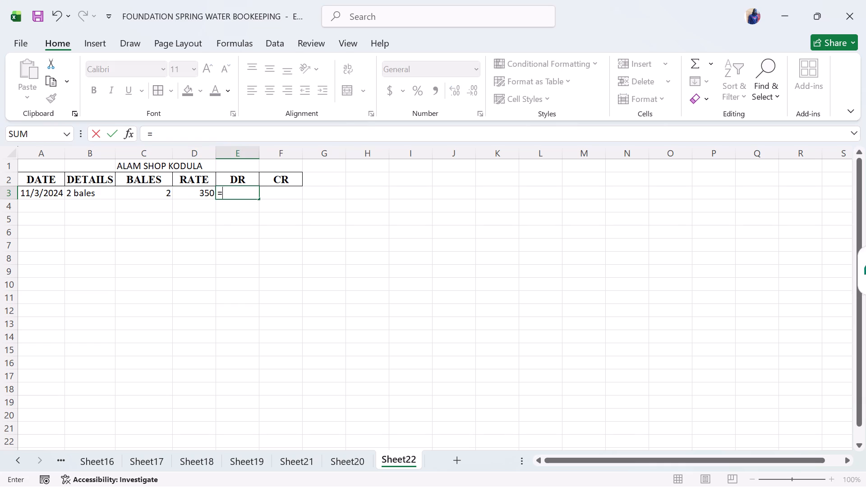
{"action": "left_click", "coordinate": [170, 191]}
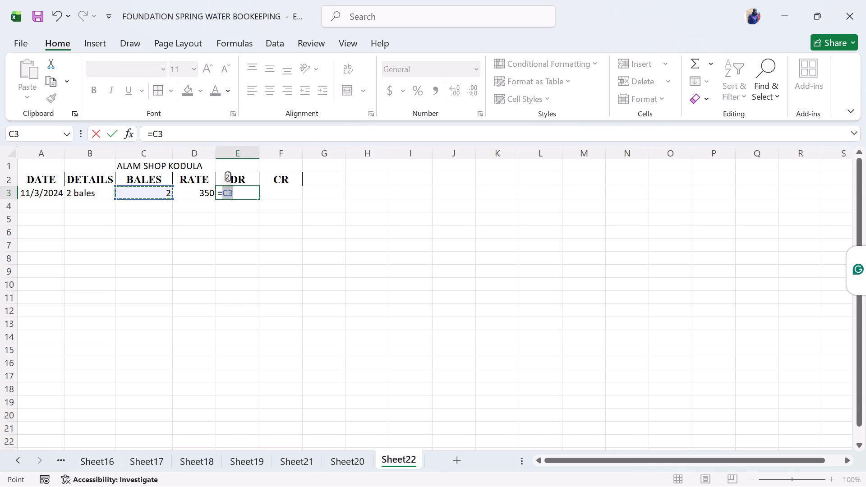
{"action": "key", "text": "shift+asterisk"}
{"action": "left_click", "coordinate": [203, 190]}
{"action": "key", "text": "Return"}
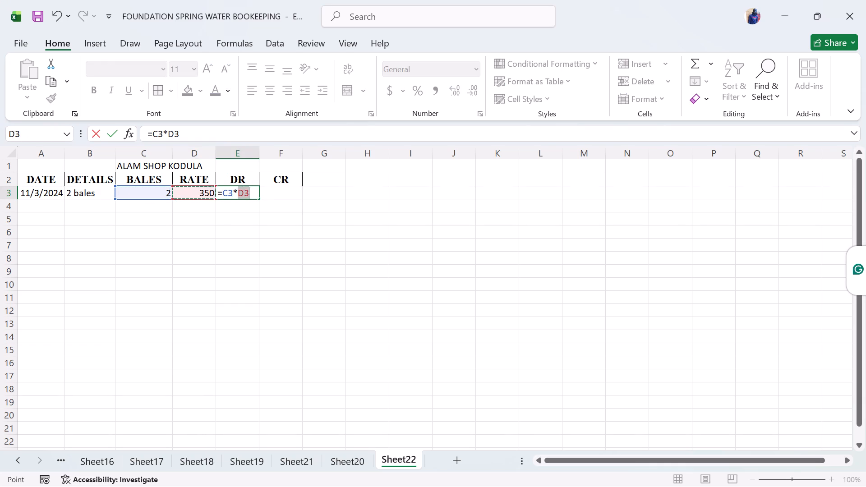
{"action": "left_click", "coordinate": [268, 197]}
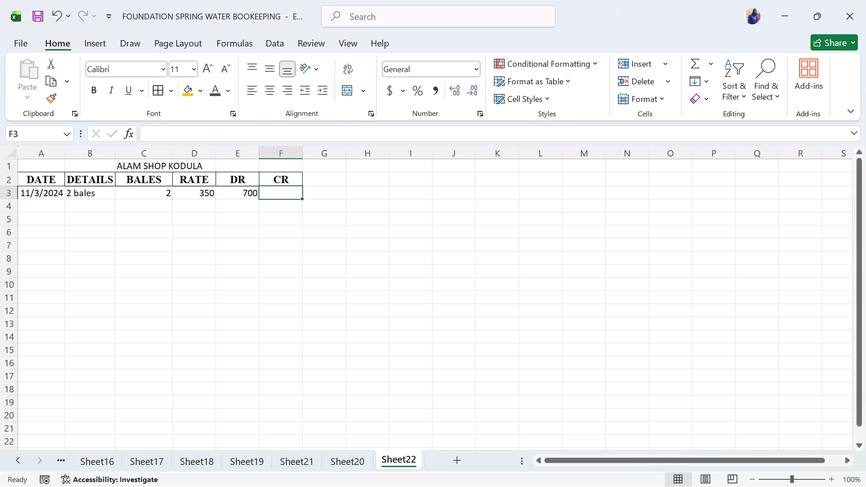
Enter the date 11/3/2024 in cell A4 for the second transaction.
{"action": "left_click", "coordinate": [51, 203]}
{"action": "type", "text": "11/2"}
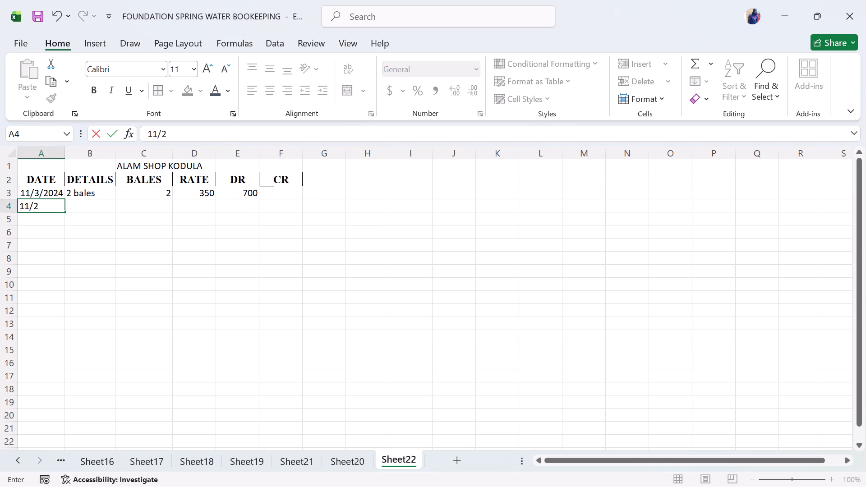
{"action": "key", "text": "BackSpace"}
{"action": "type", "text": "3/2024"}
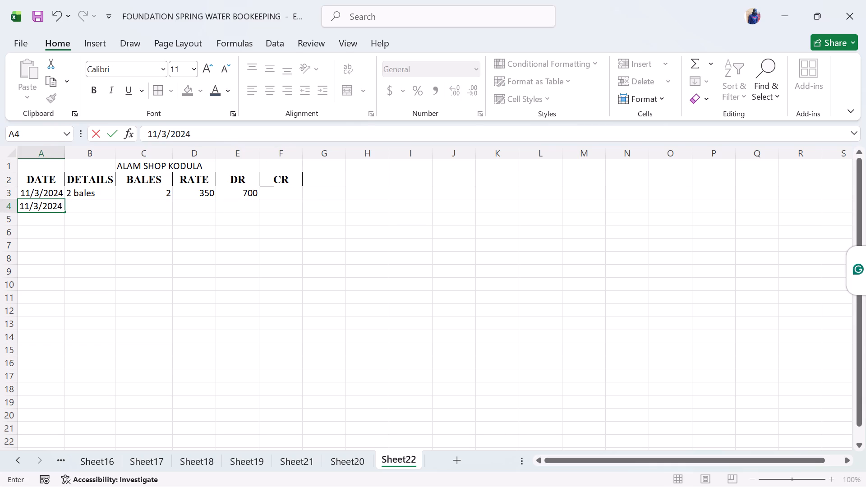
Enter Paid to FSW in cell B4 as the details of the second transaction.
{"action": "left_click", "coordinate": [86, 204]}
{"action": "type", "text": "paid ro"}
{"action": "key", "text": "space"}
{"action": "key", "text": "BackSpace"}
{"action": "key", "text": "BackSpace"}
{"action": "key", "text": "BackSpace"}
{"action": "key", "text": "BackSpace"}
{"action": "key", "text": "BackSpace"}
{"action": "key", "text": "BackSpace"}
{"action": "key", "text": "BackSpace"}
{"action": "key", "text": "BackSpace"}
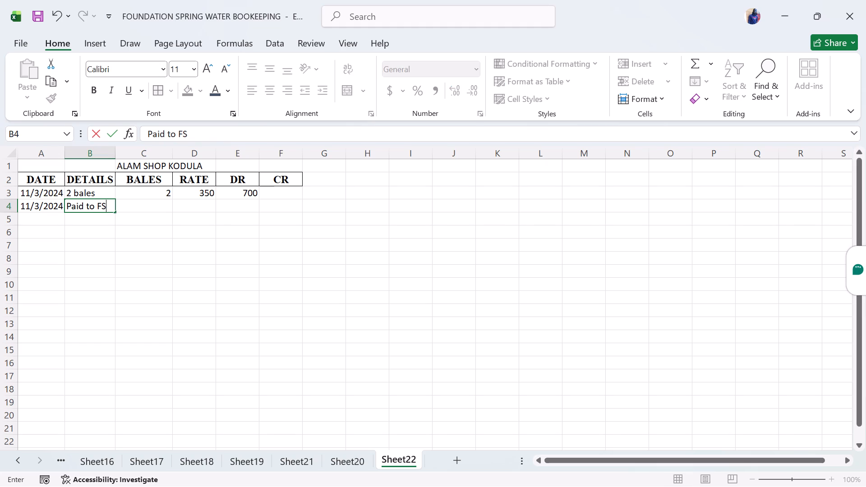
{"action": "left_click", "coordinate": [147, 207]}
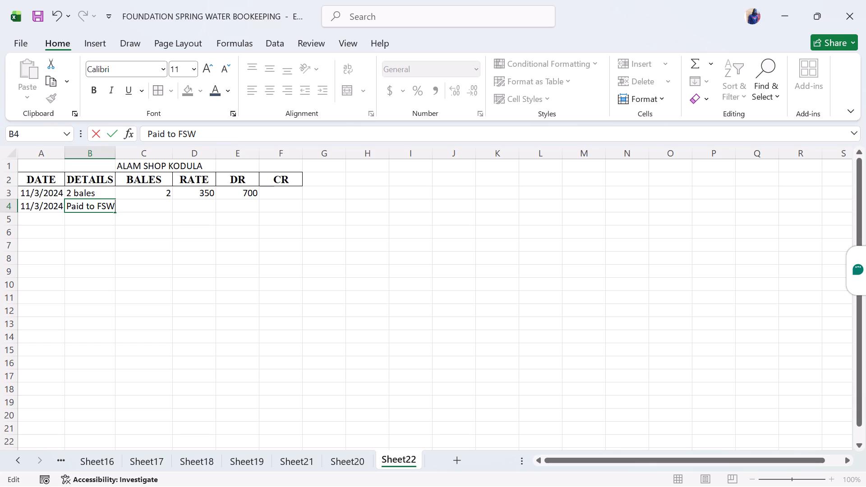
{"action": "left_click", "coordinate": [184, 204]}
{"action": "left_click", "coordinate": [136, 202]}
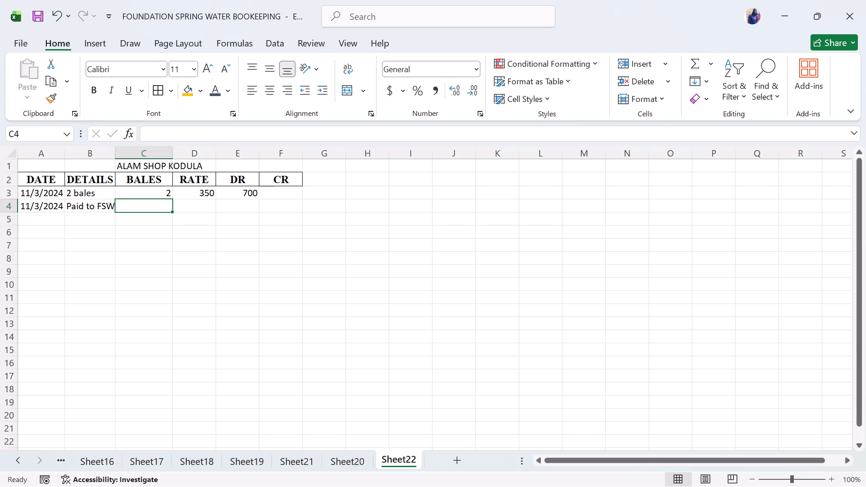
Fit the DETAILS column width to its longest entry.
{"action": "double_click", "coordinate": [115, 153]}
Enter 2 under BALES in cell C4 of the Paid to FSW row.
{"action": "left_click", "coordinate": [148, 203]}
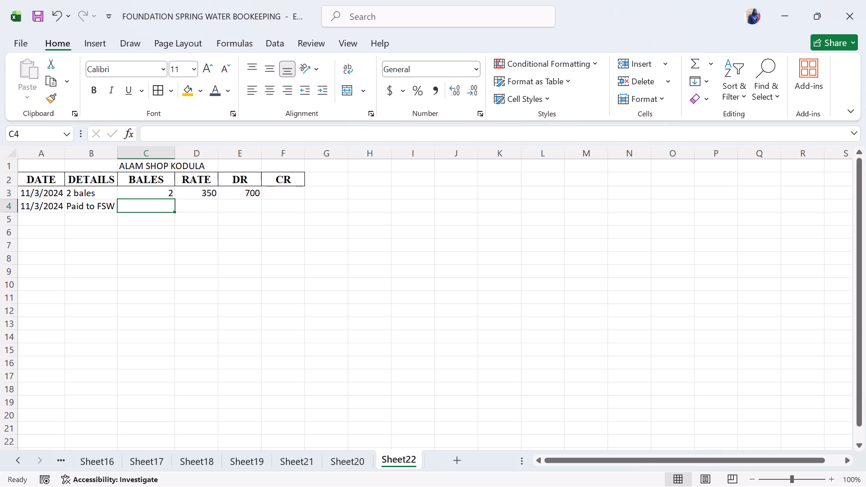
{"action": "left_click", "coordinate": [149, 204]}
{"action": "left_click", "coordinate": [152, 201]}
{"action": "key", "text": "2"}
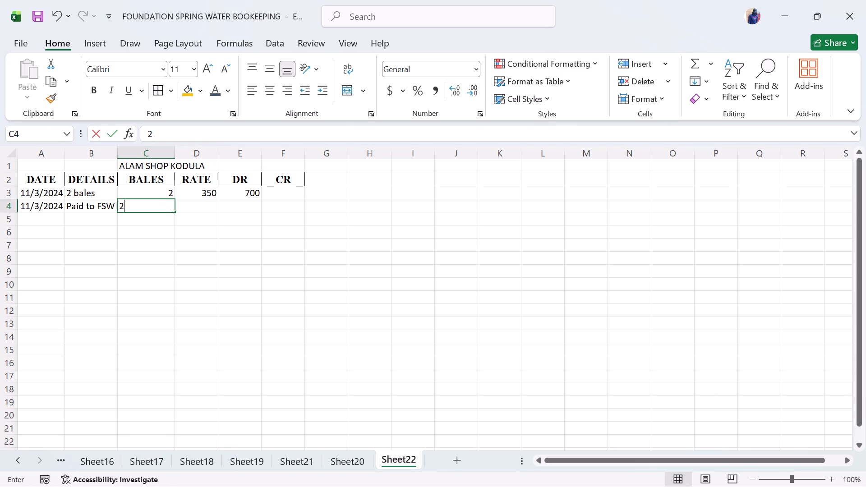